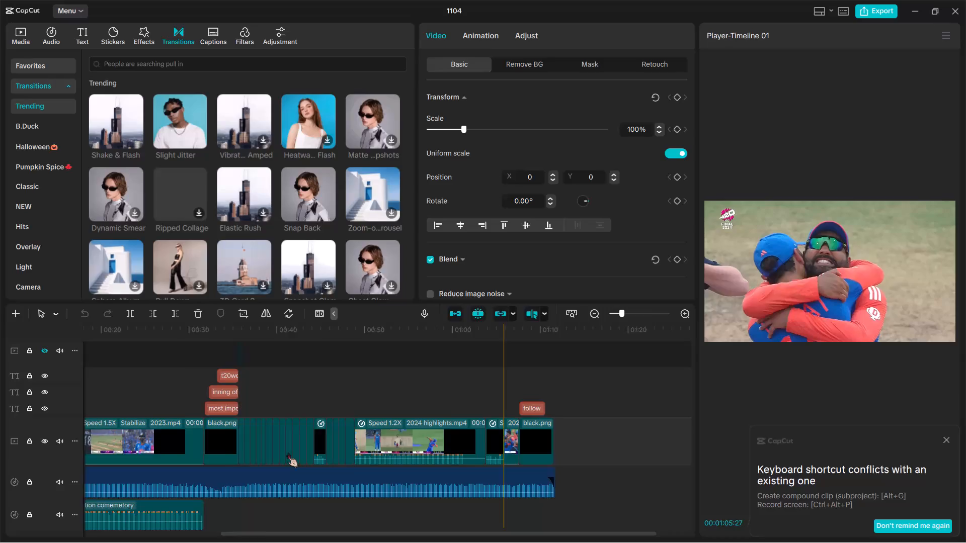
Set the font of the "follow" title over the closing black clip to Philosopher.
left_click(535, 406)
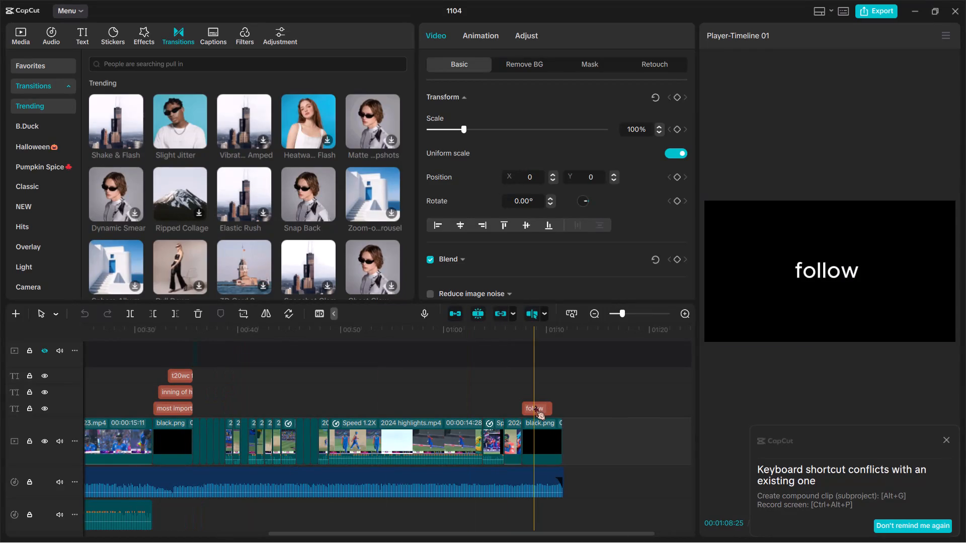
left_click_drag(459, 98, 534, 108)
left_click(534, 108)
left_click(590, 146)
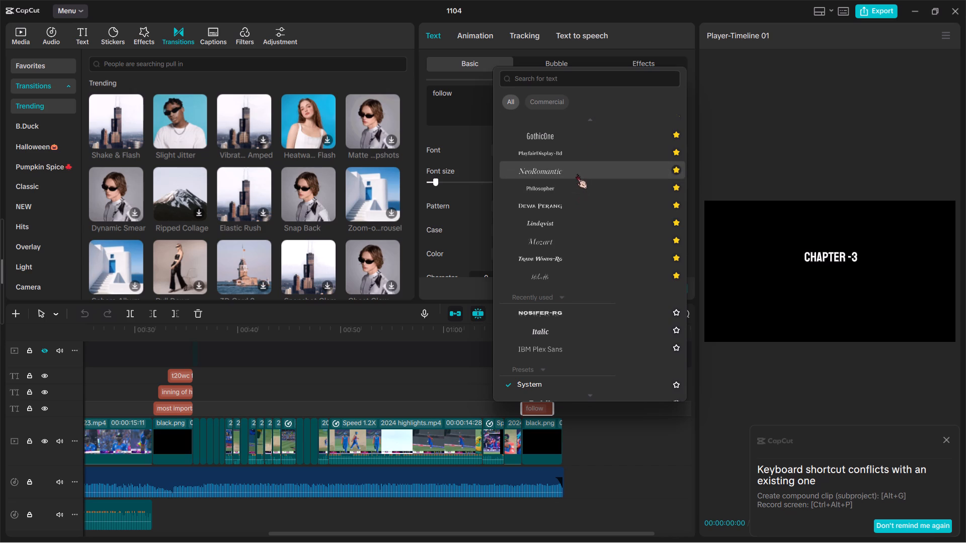
left_click(571, 189)
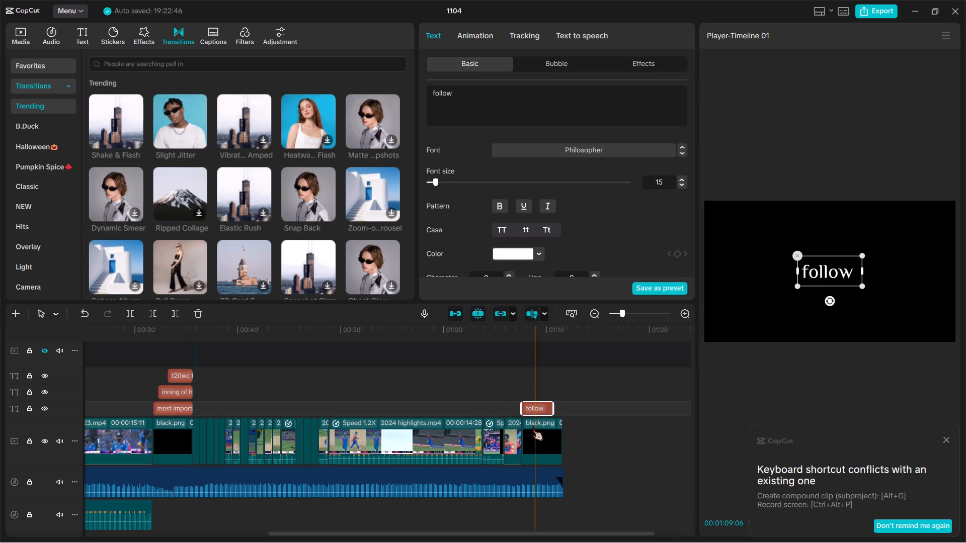
Reselect the "follow" title, look through the favourite fonts and choose Philosopher again.
left_click(532, 403)
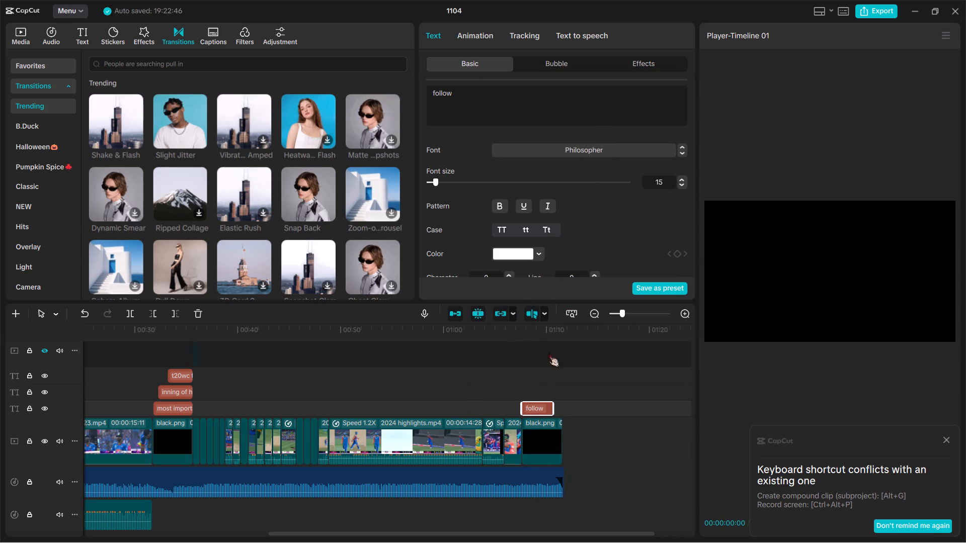
left_click(539, 403)
left_click(537, 382)
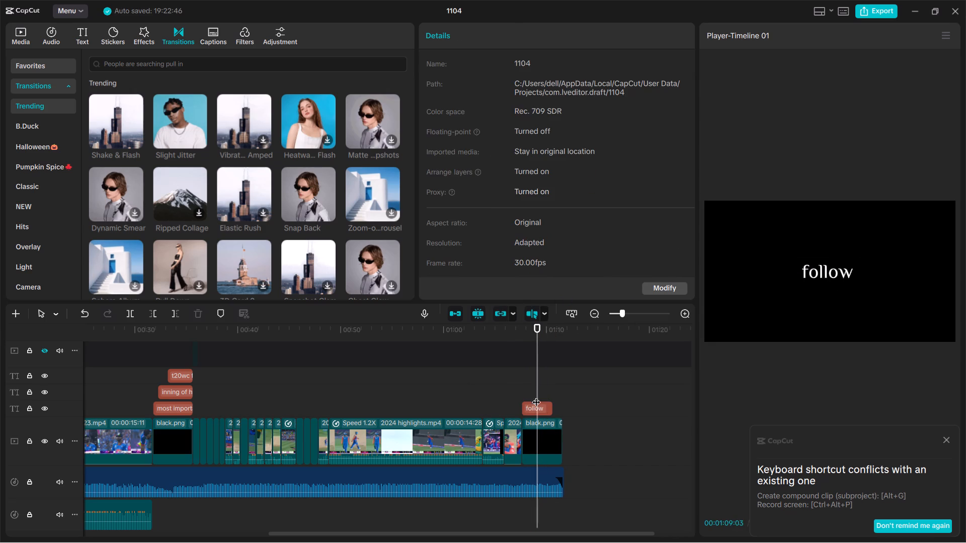
left_click(540, 413)
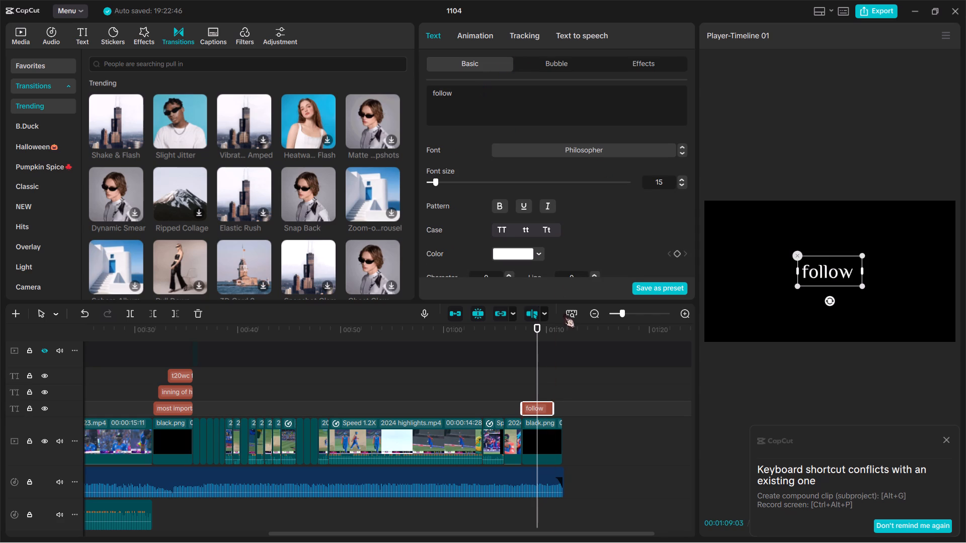
scroll(546, 322, "up", 11, "ctrl")
scroll(539, 398, "up", 14, "ctrl")
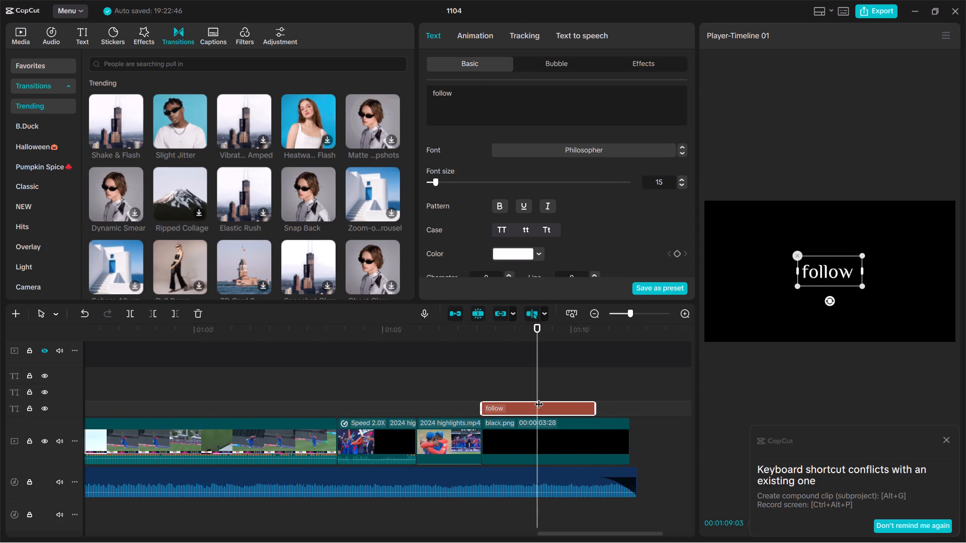
scroll(539, 398, "up", 5, "ctrl")
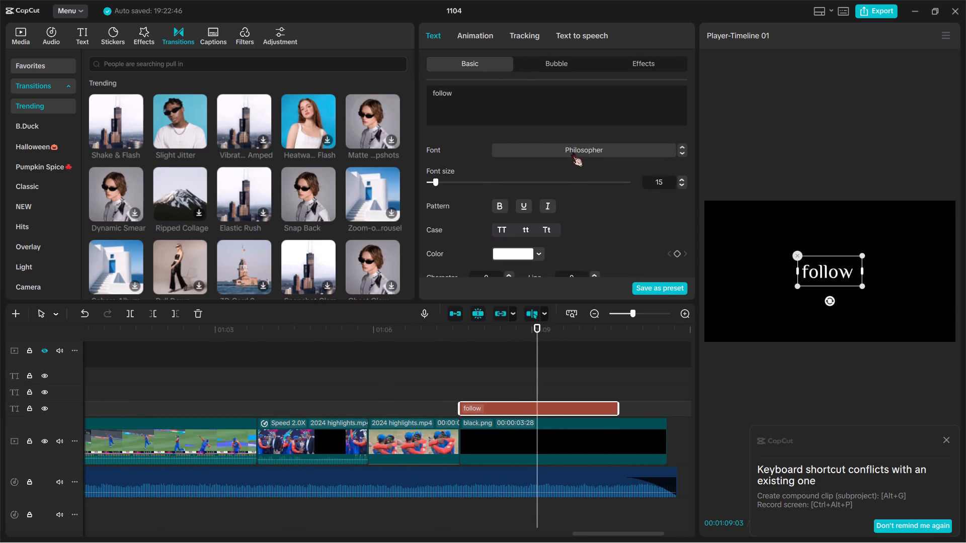
left_click(572, 149)
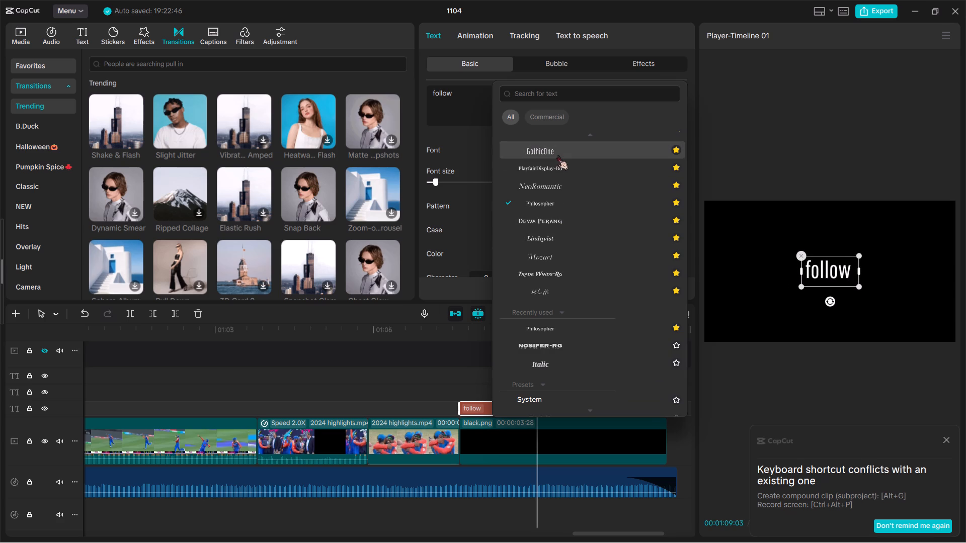
left_click(545, 203)
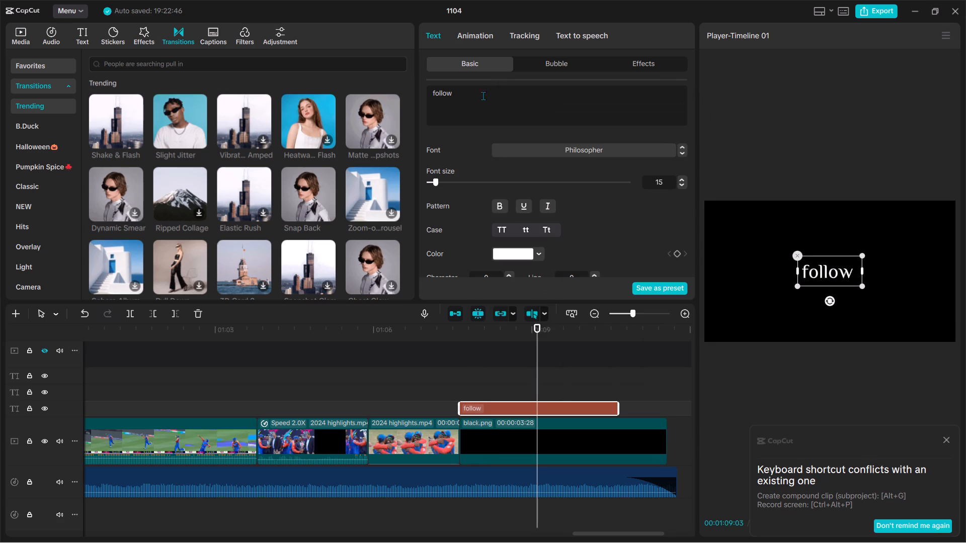
Replace the title's text with FOLLOW in capitals.
left_click_drag(481, 98, 405, 90)
key("BackSpace")
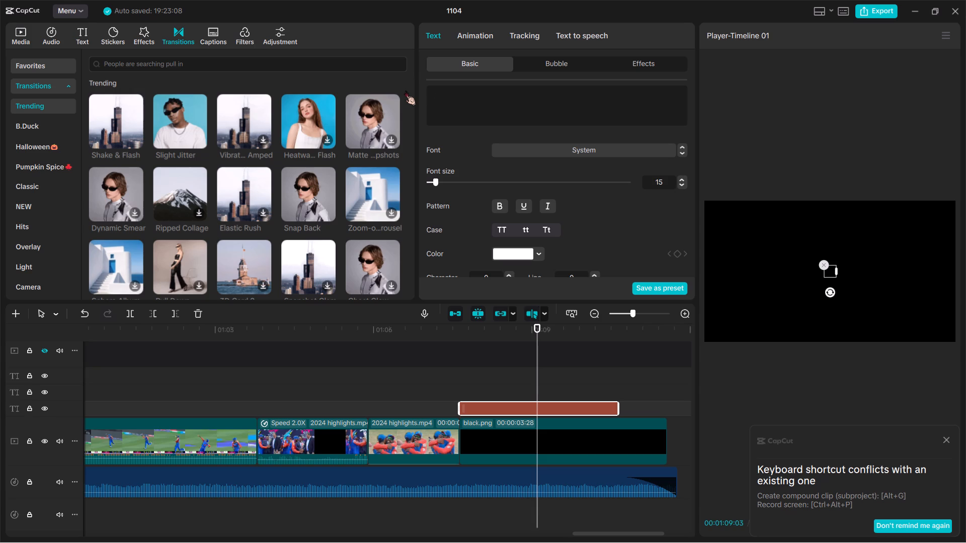
type("FOLLOW")
key("space")
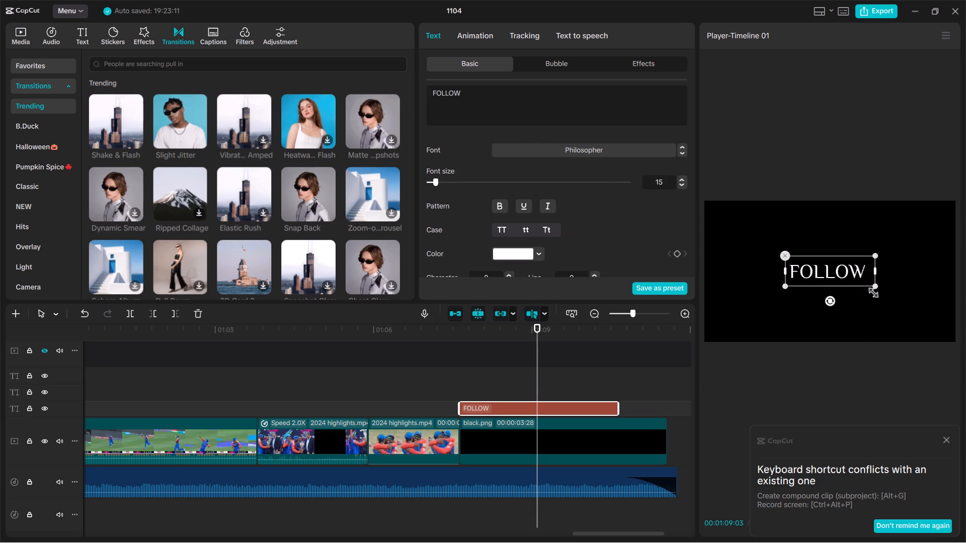
Shrink the FOLLOW title and place it horizontally centred, slightly above the middle of the frame.
left_click_drag(871, 285, 850, 277)
left_click_drag(811, 271, 822, 260)
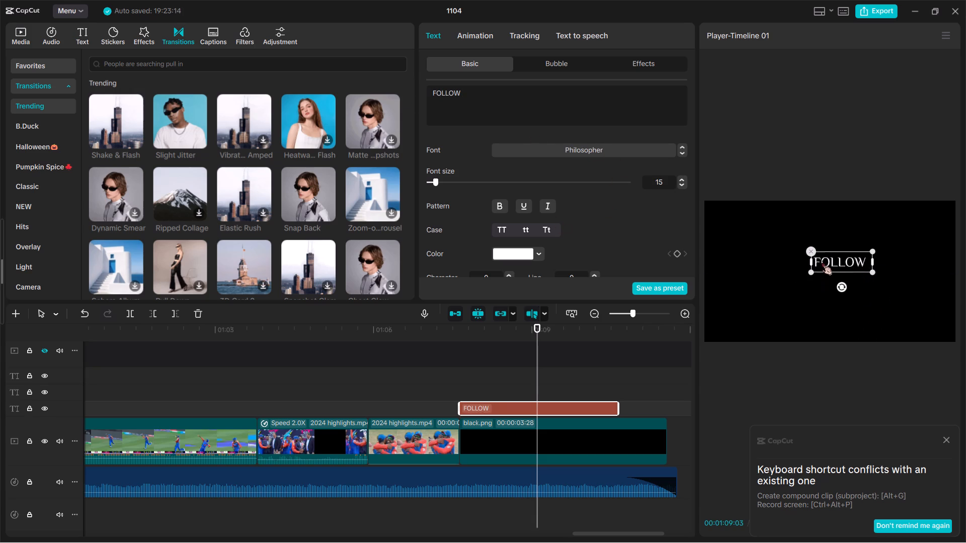
left_click_drag(822, 260, 813, 262)
Apply the favourite Fade In entrance and Fade Out exit animations to the FOLLOW title.
left_click(475, 38)
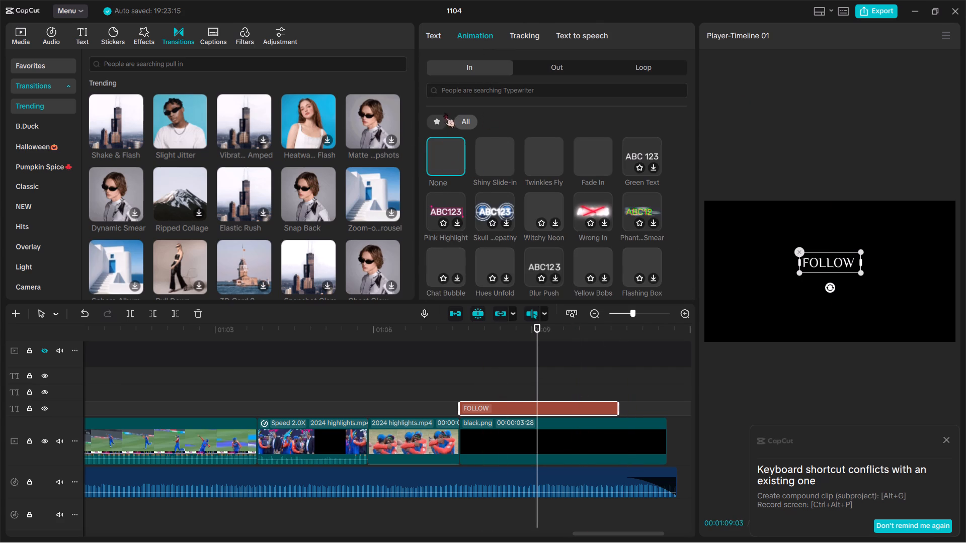
left_click(435, 119)
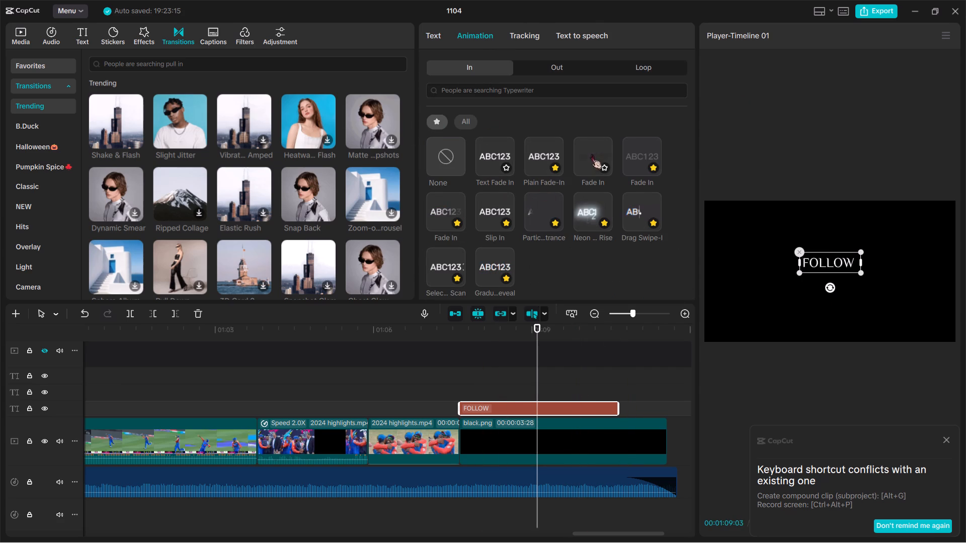
double_click(641, 160)
left_click(538, 68)
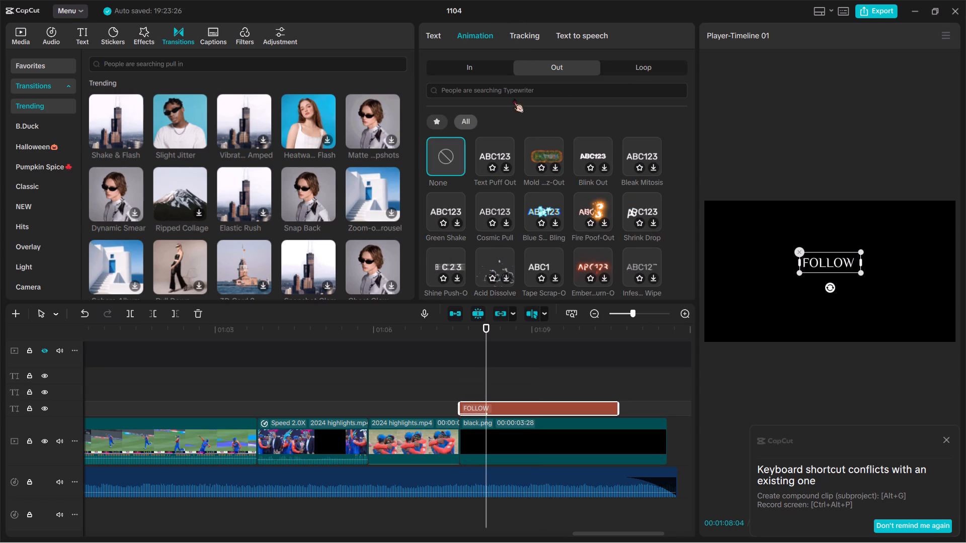
left_click(444, 115)
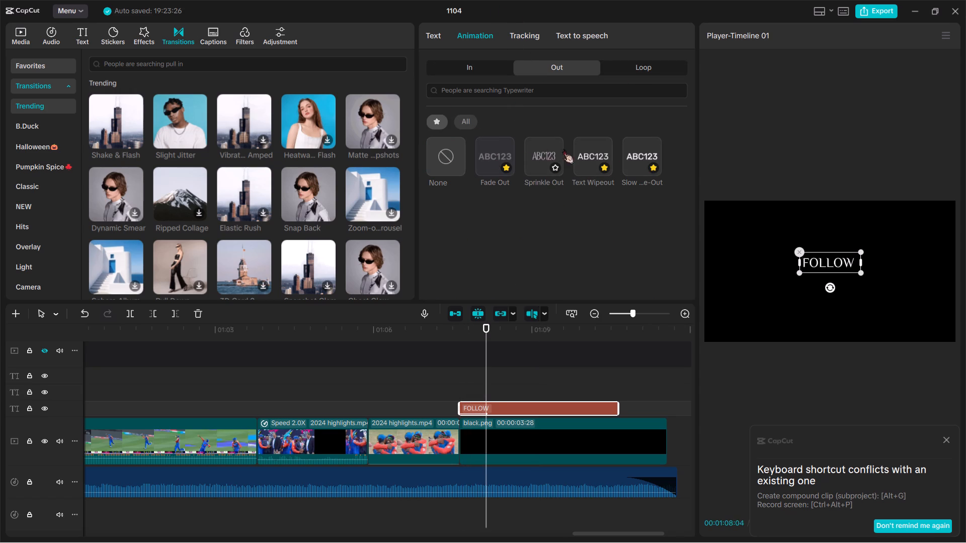
double_click(485, 149)
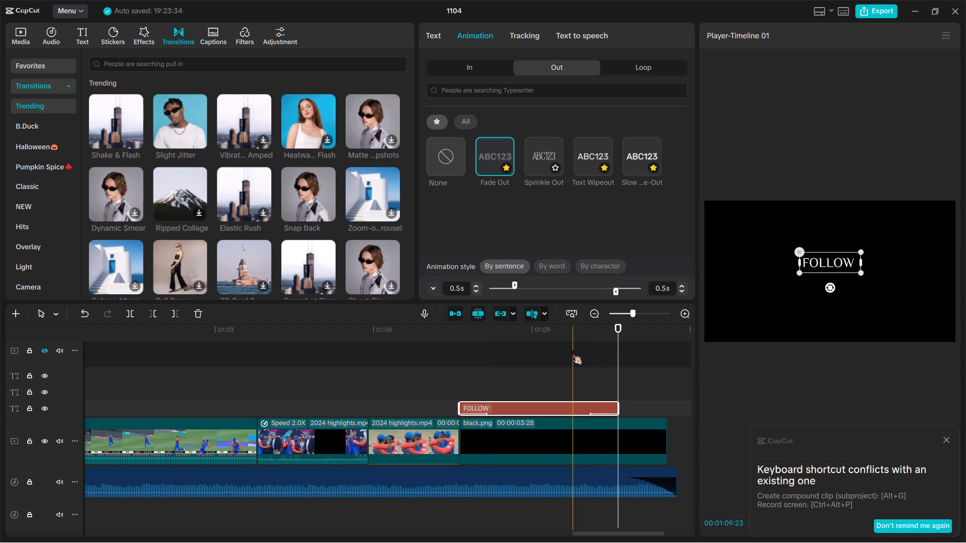
Extend the FOLLOW title slightly past the closing black.png clip and lengthen that clip to 00:00:04:01 to match.
left_click_drag(617, 408, 670, 409)
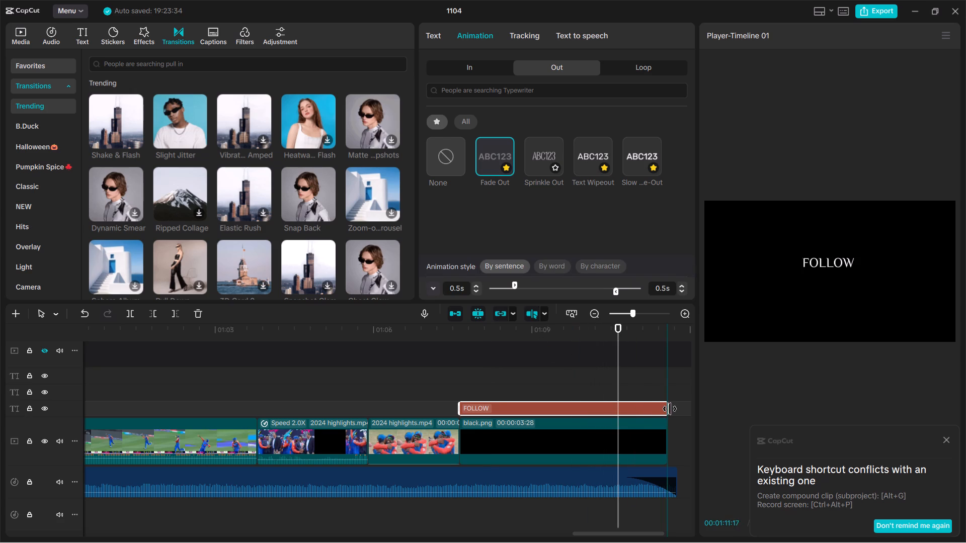
left_click_drag(670, 409, 672, 409)
left_click(660, 443)
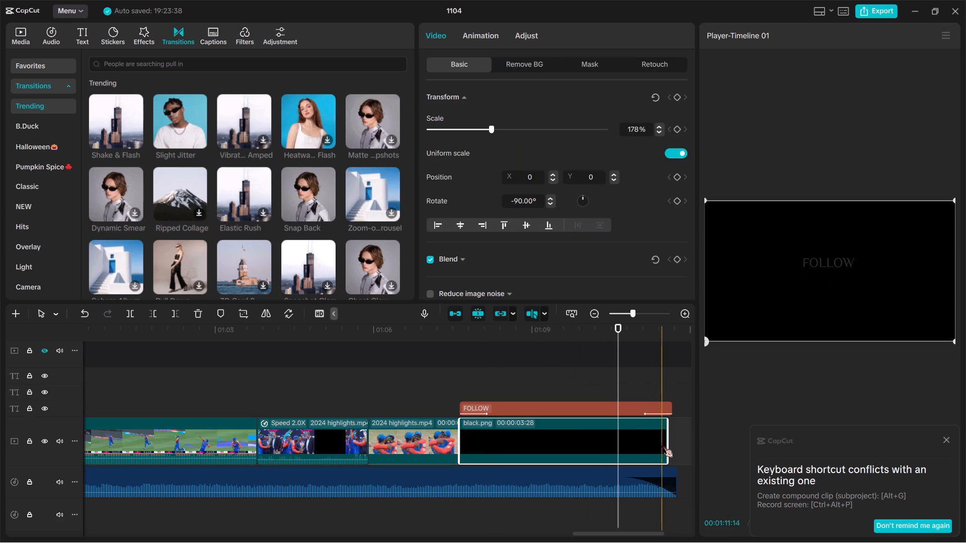
left_click_drag(668, 443, 673, 444)
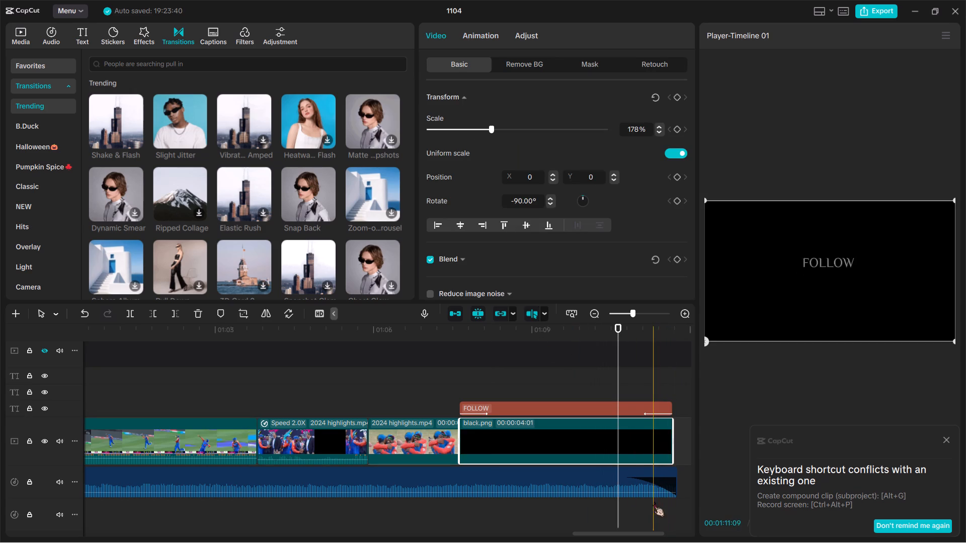
Trim the end of the music track to the end of the closing black.png clip.
left_click(670, 483)
key("w")
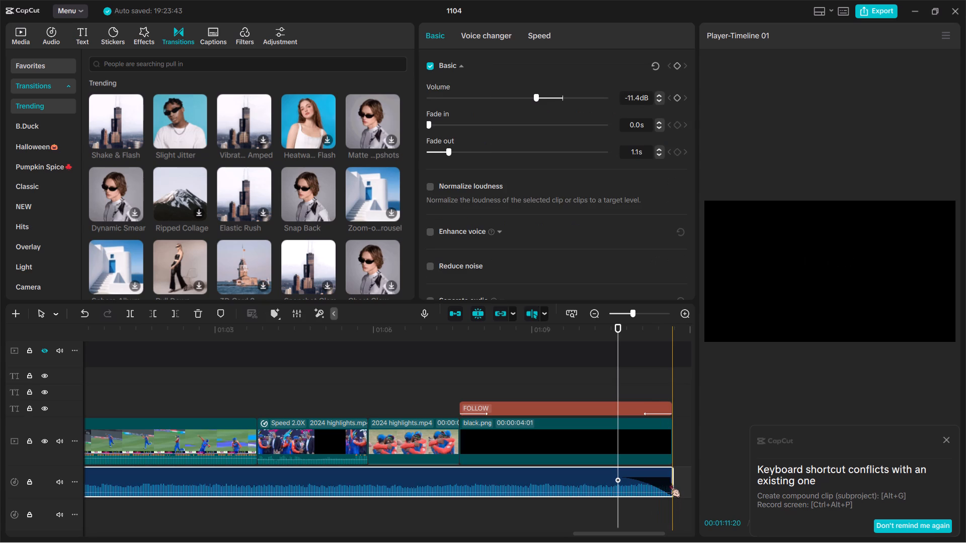
Add a default text on the track above FOLLOW, starting about one second after it and ending together with it.
scroll(503, 377, "up", 1)
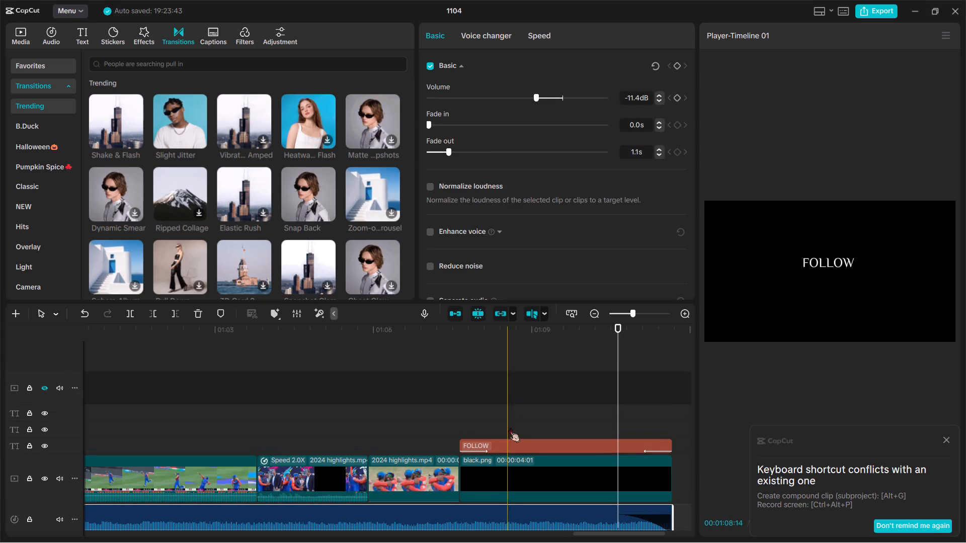
left_click(79, 34)
left_click_drag(105, 64, 506, 433)
left_click_drag(506, 431, 497, 433)
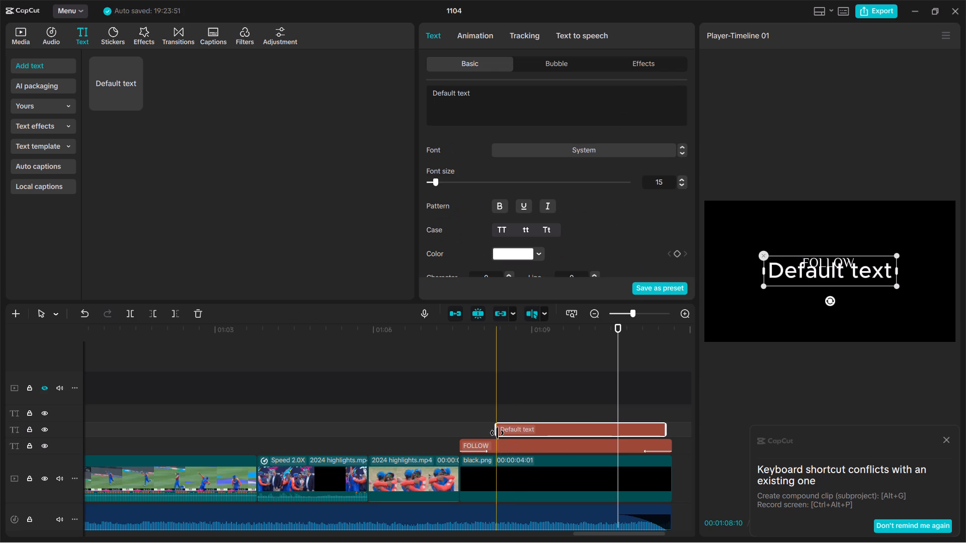
left_click_drag(661, 428, 668, 430)
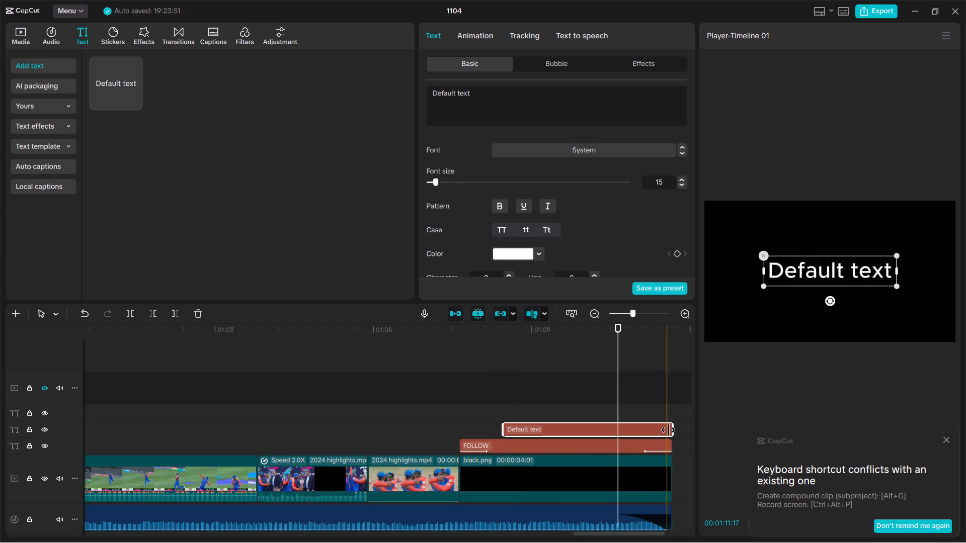
left_click_drag(501, 429, 513, 434)
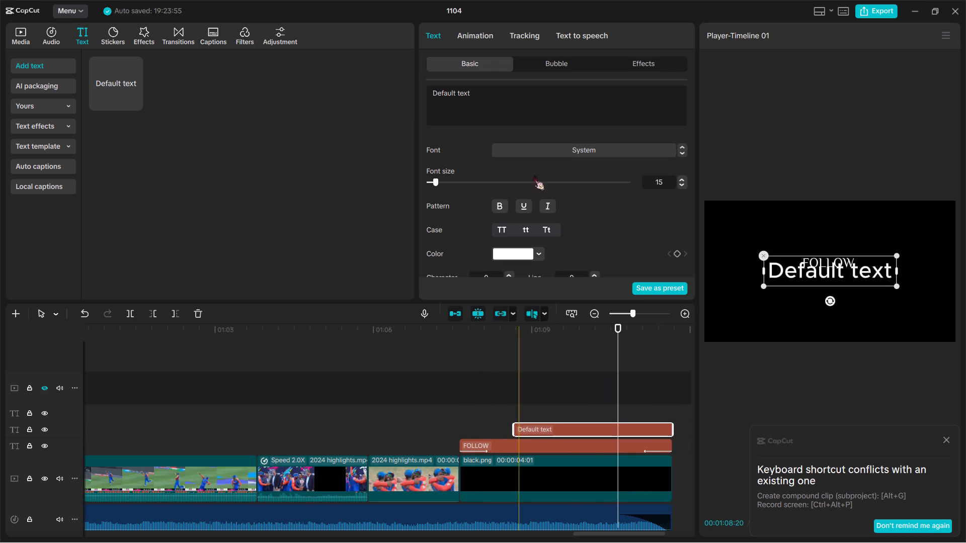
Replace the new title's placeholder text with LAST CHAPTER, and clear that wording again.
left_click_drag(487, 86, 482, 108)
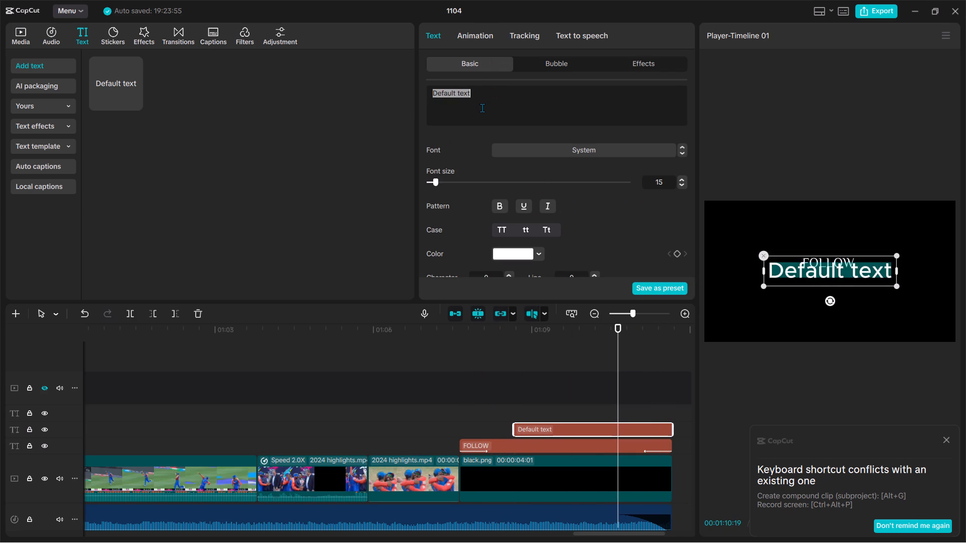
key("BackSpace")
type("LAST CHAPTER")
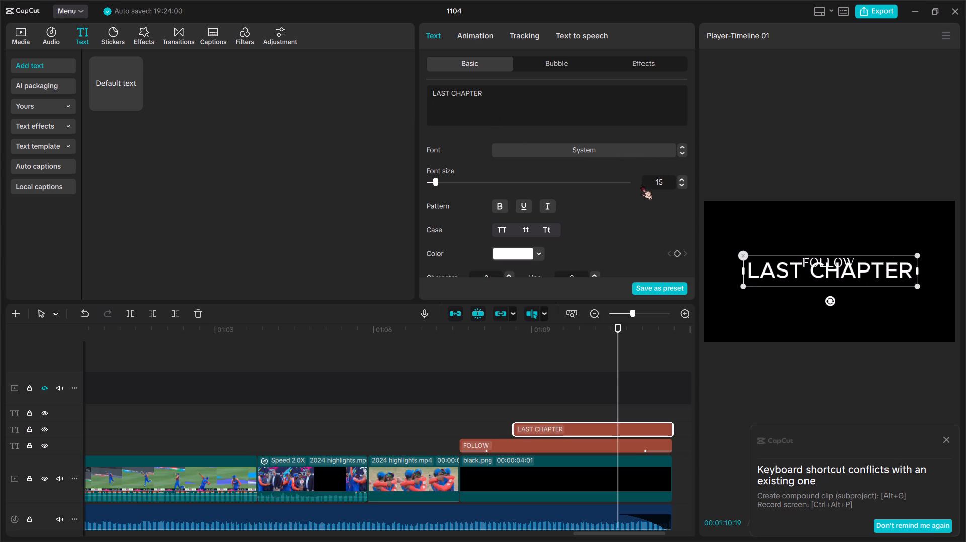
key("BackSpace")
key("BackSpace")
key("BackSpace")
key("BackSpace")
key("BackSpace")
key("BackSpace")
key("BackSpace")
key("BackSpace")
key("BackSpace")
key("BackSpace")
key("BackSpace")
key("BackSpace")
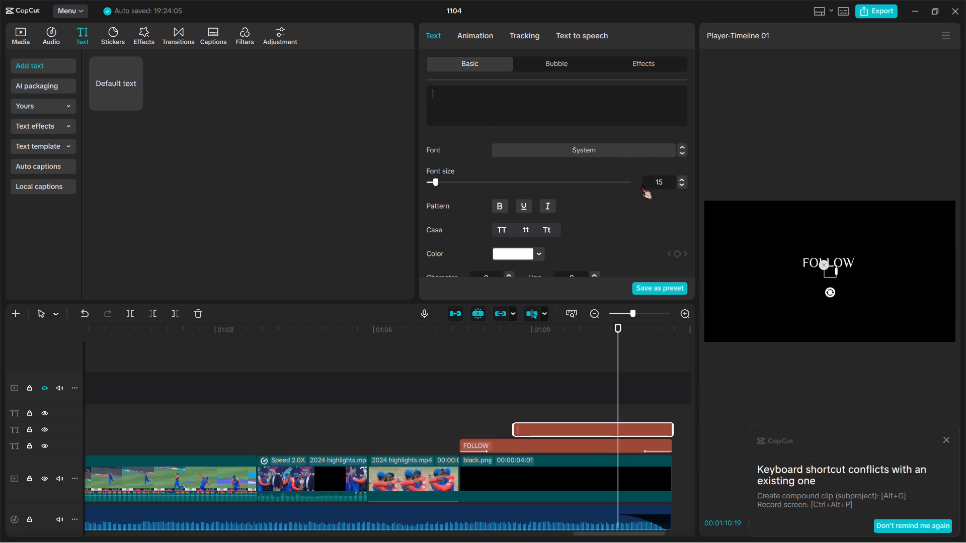
Enter FOR LAST CHAPTER as the new title's text.
type("FOR")
key("space")
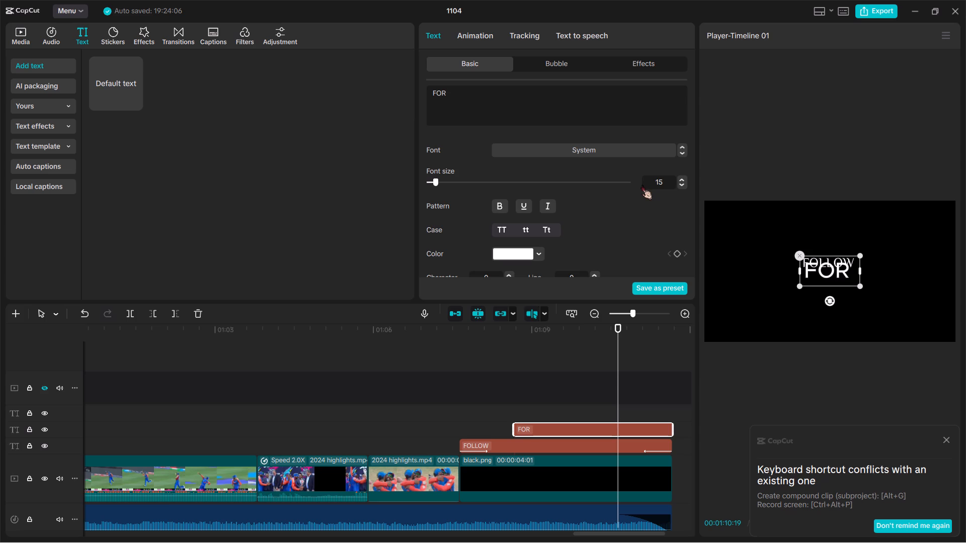
type("LAST")
key("space")
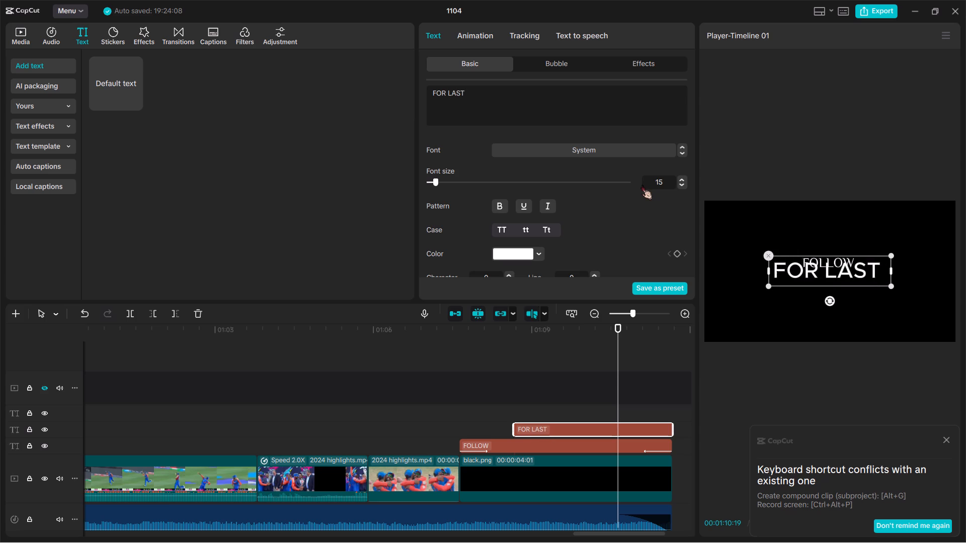
type("CHAPTER")
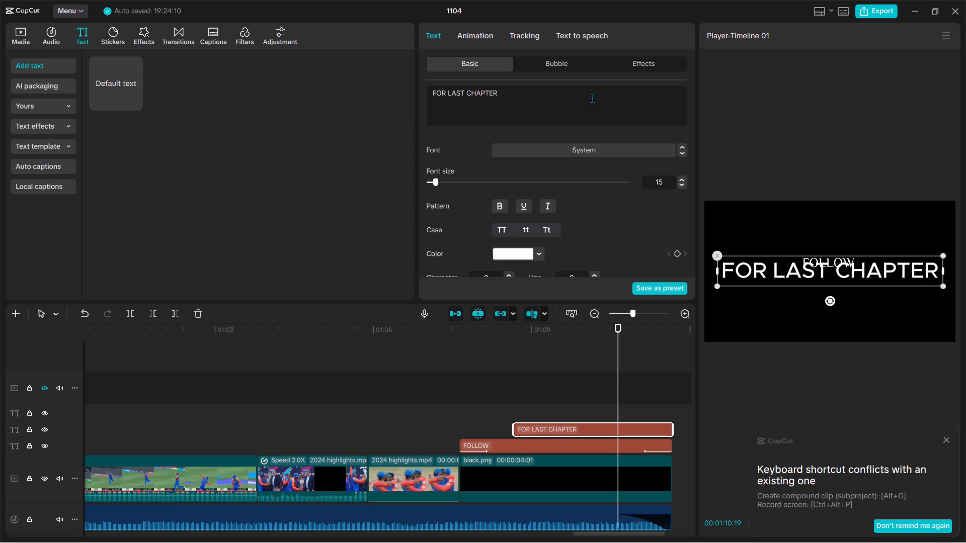
Set the font of the FOR LAST CHAPTER title to PlayfairDisplay-Bd.
left_click(591, 148)
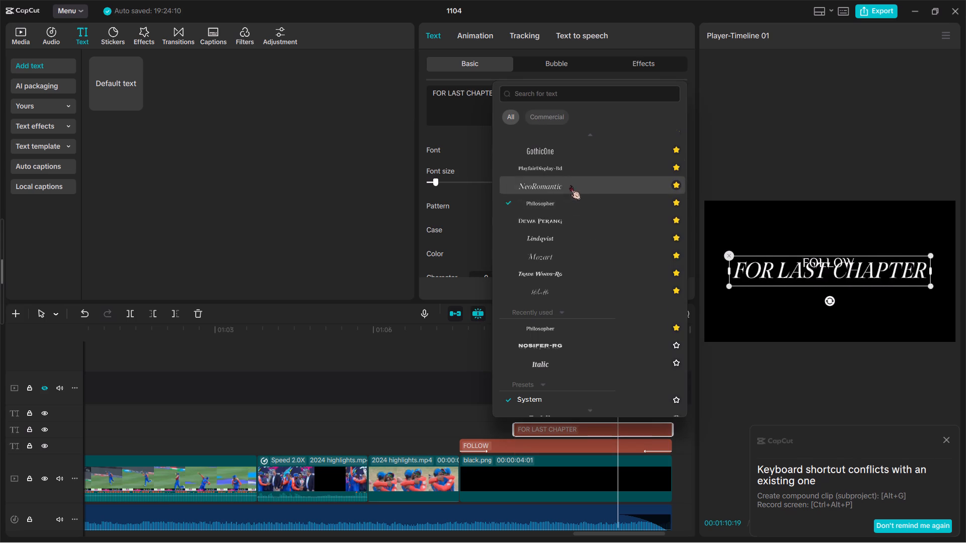
left_click(568, 170)
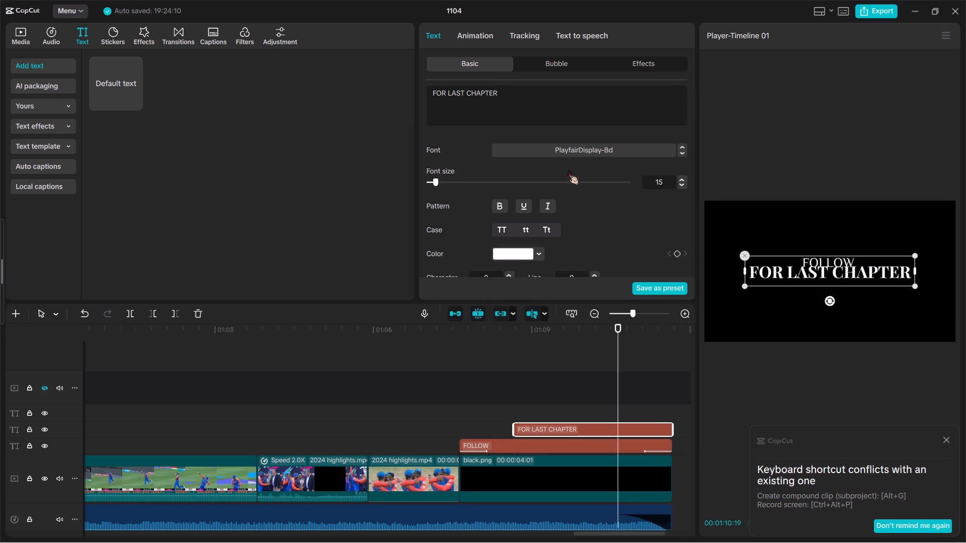
Scale the FOR LAST CHAPTER title down to about two thirds of its size and place it centred below FOLLOW.
left_click_drag(917, 284, 875, 277)
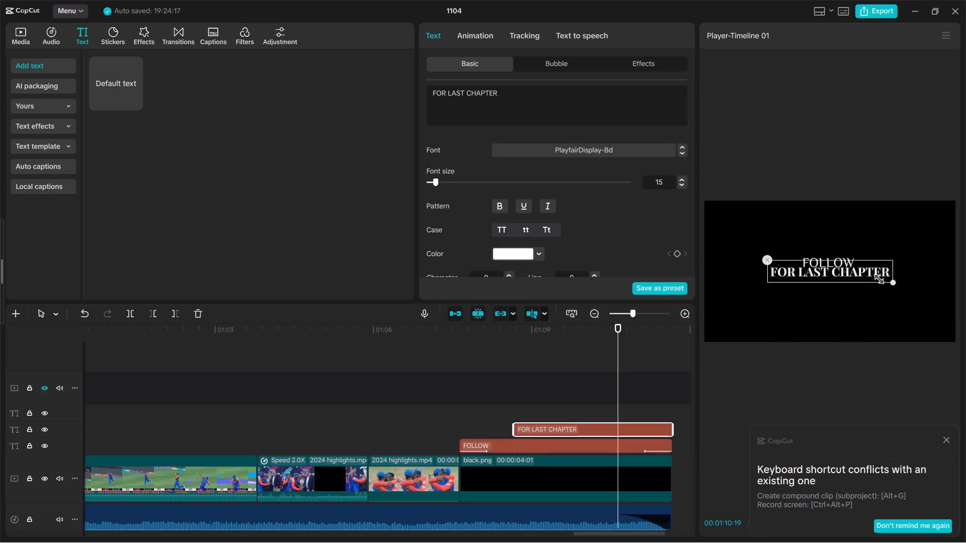
left_click_drag(875, 277, 866, 275)
left_click_drag(843, 273, 842, 281)
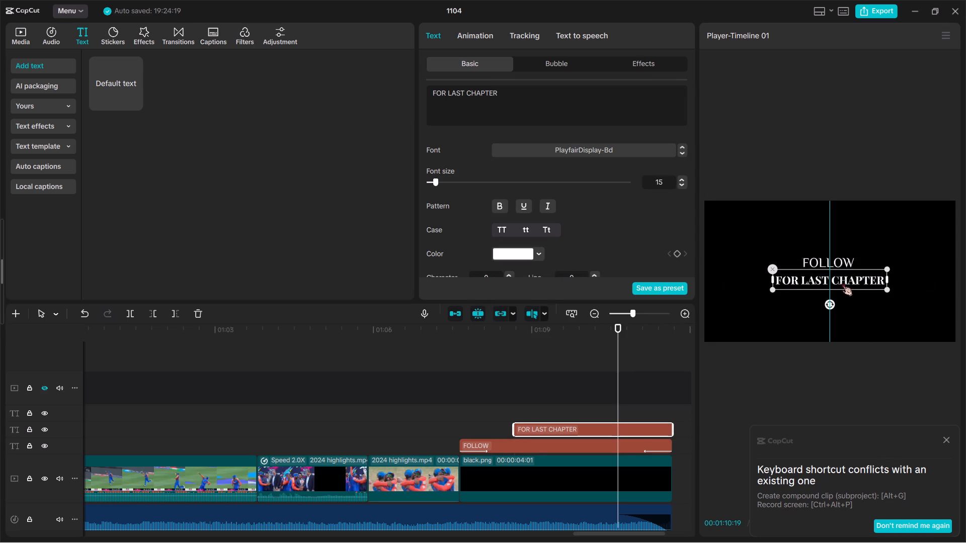
left_click_drag(842, 281, 842, 285)
Move the FOLLOW title down so it sits centred just above FOR LAST CHAPTER.
left_click(820, 257)
left_click_drag(820, 257, 820, 271)
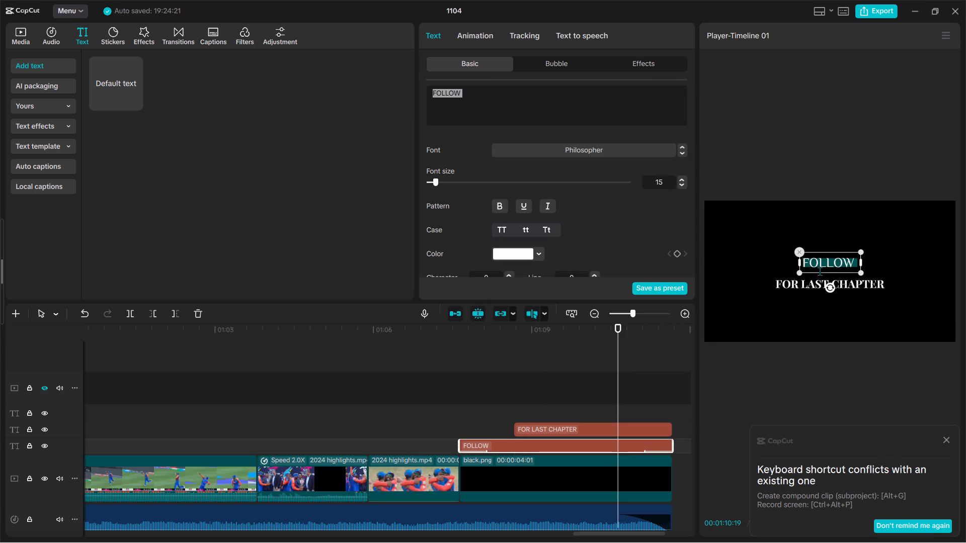
left_click_drag(820, 271, 819, 271)
left_click(752, 243)
left_click(819, 269)
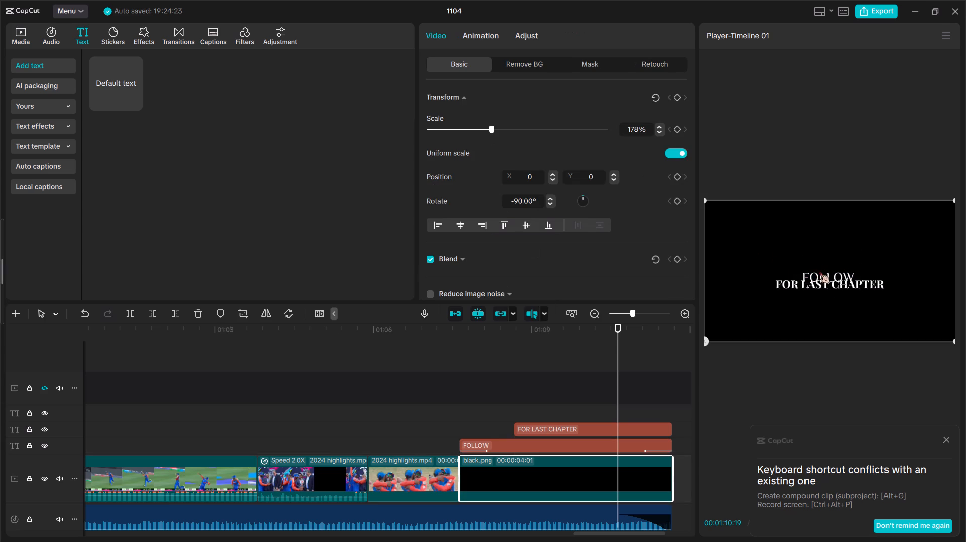
left_click(820, 272)
left_click_drag(820, 272, 816, 263)
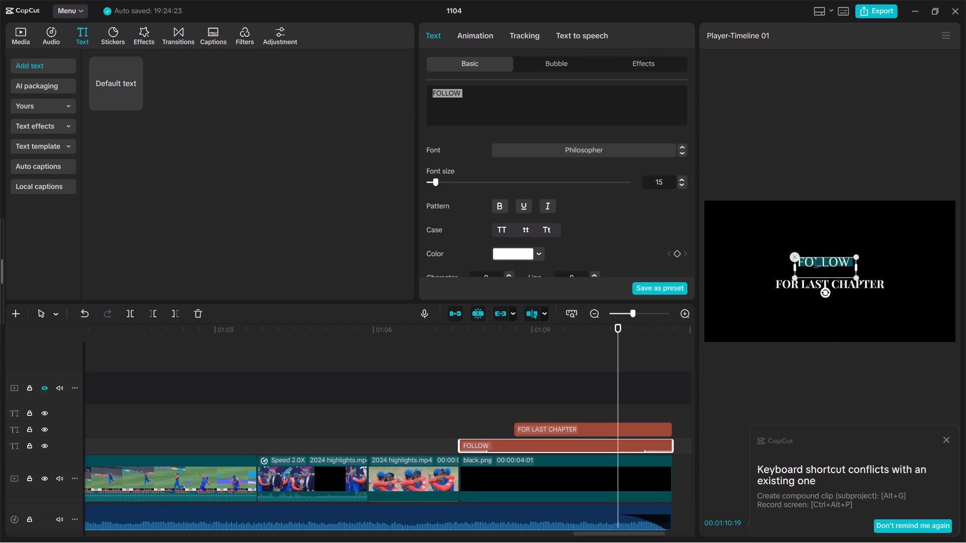
left_click_drag(816, 263, 819, 266)
left_click(792, 327)
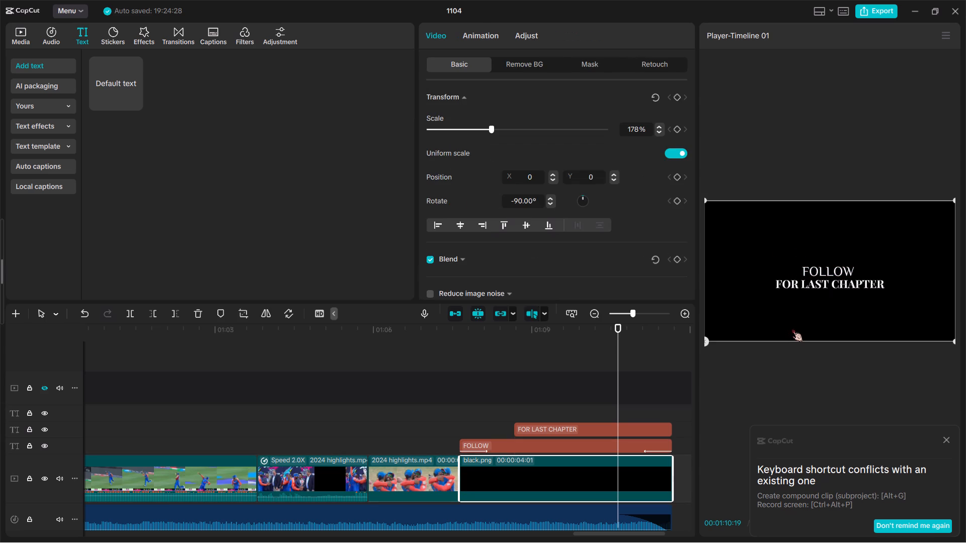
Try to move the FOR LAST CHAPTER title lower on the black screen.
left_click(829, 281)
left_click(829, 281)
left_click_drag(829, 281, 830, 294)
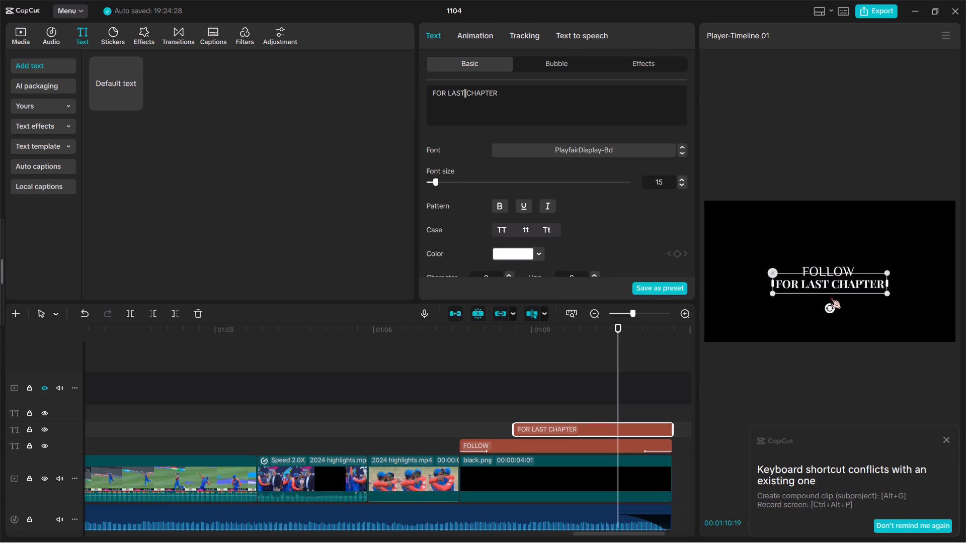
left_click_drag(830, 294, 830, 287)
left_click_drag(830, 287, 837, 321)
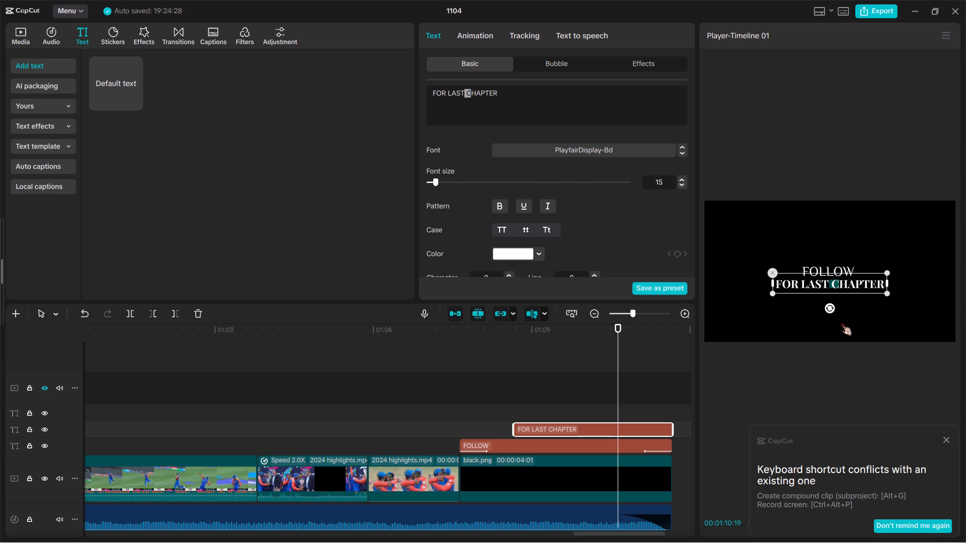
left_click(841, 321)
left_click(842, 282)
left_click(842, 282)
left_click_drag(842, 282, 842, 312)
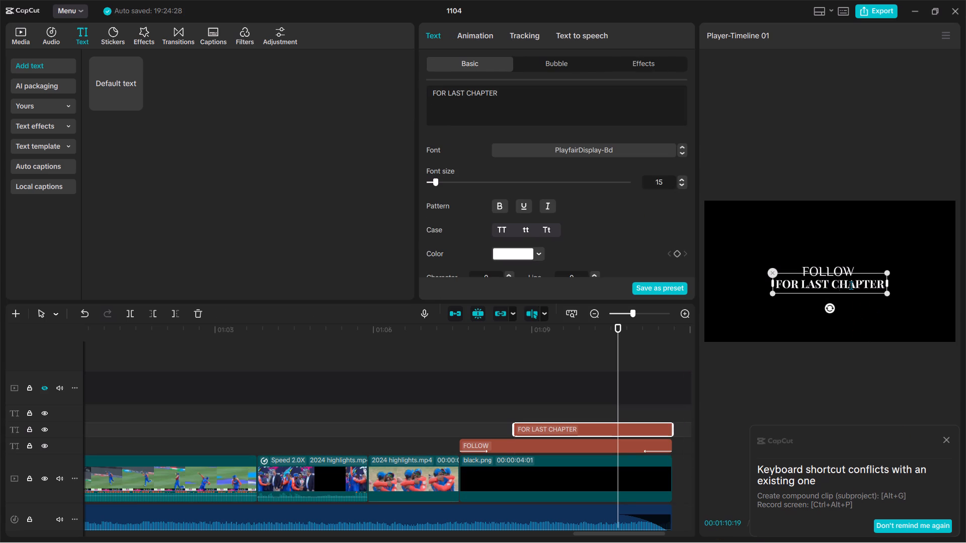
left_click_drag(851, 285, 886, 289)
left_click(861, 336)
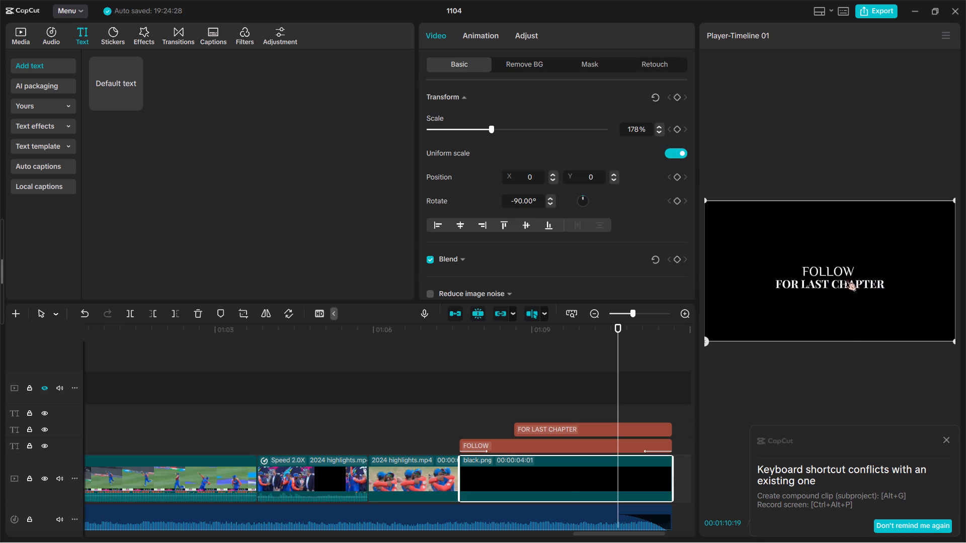
Shift the FOR LAST CHAPTER title slightly down and to the right below FOLLOW.
left_click(577, 429)
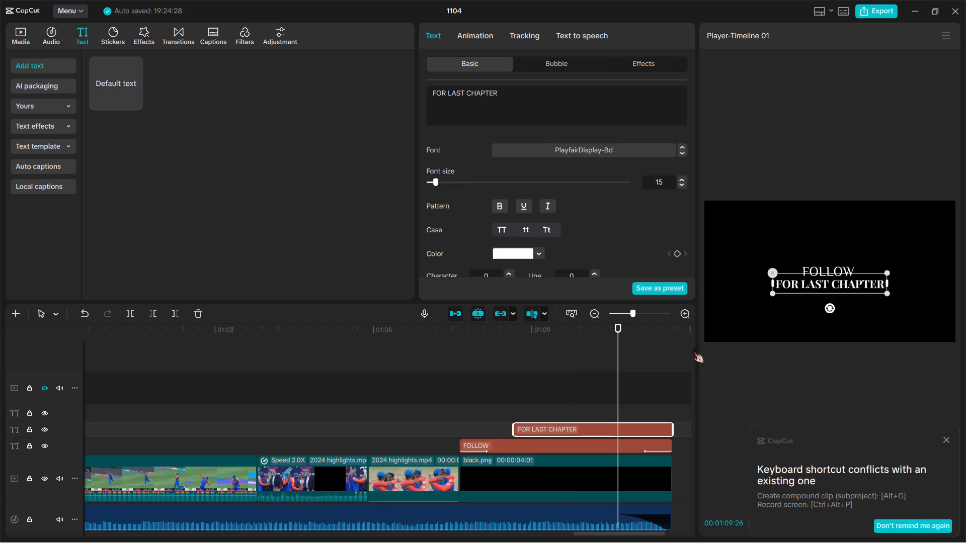
left_click_drag(823, 277, 828, 281)
Shift the FOLLOW title slightly down and to the right, close above FOR LAST CHAPTER.
left_click(824, 269)
left_click_drag(824, 269, 824, 279)
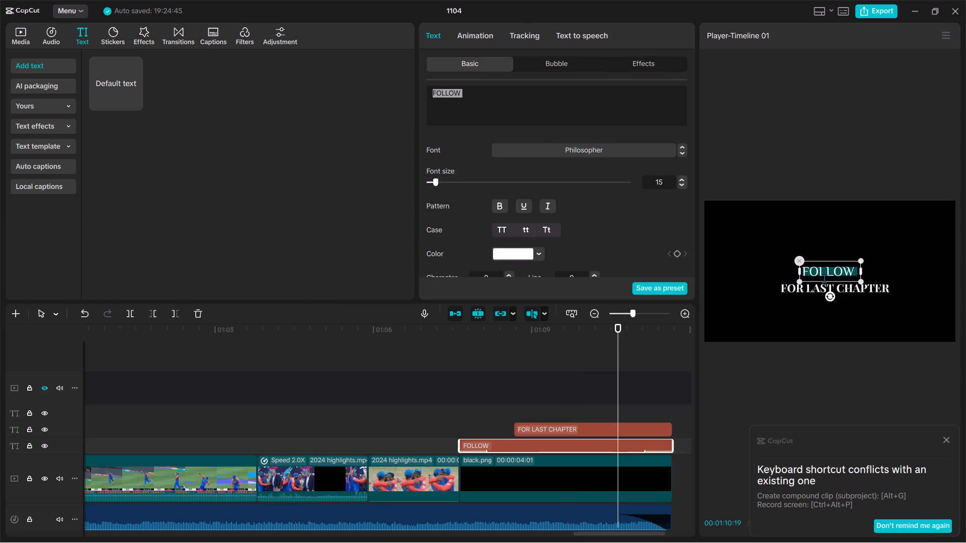
left_click(813, 320)
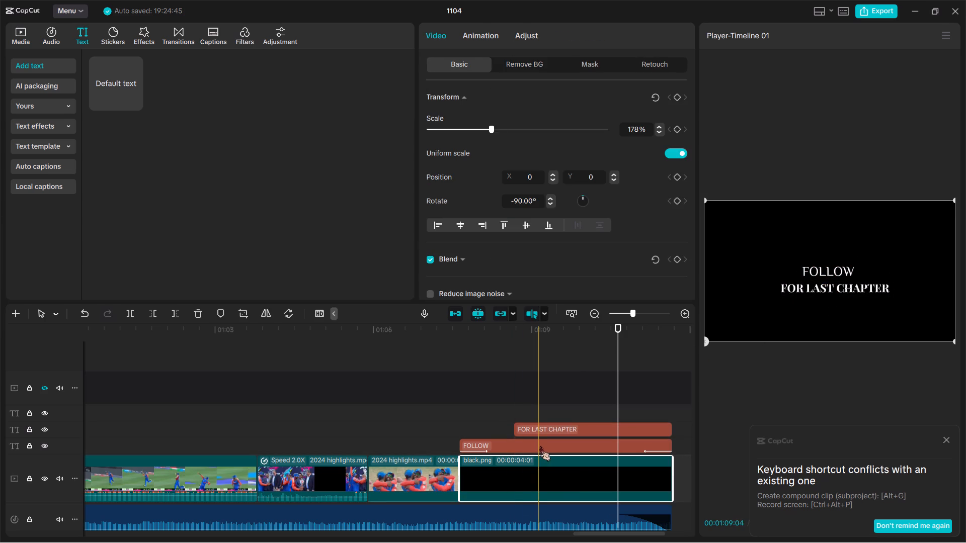
left_click(540, 446)
left_click(837, 266)
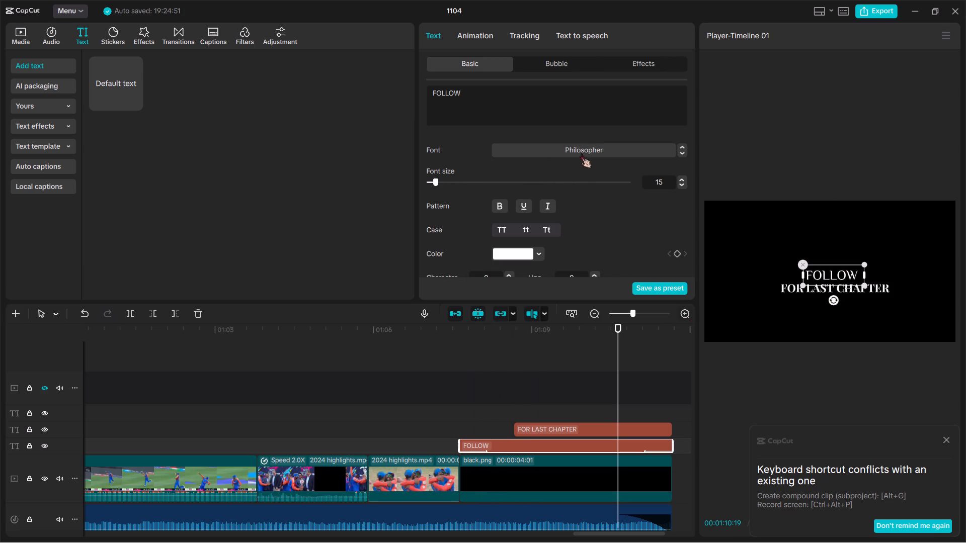
Set the font of the FOLLOW title to PlayfairDisplay-Bd.
left_click(627, 152)
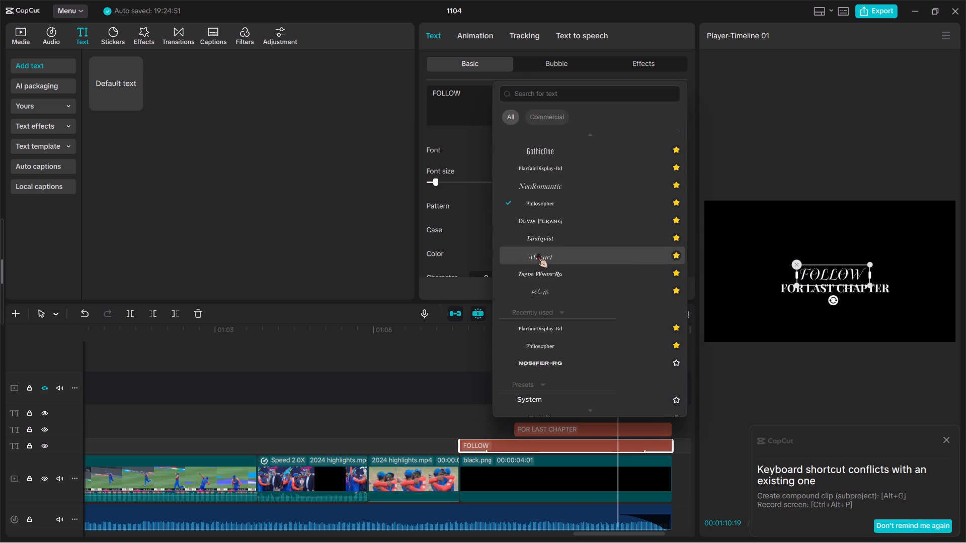
left_click(551, 162)
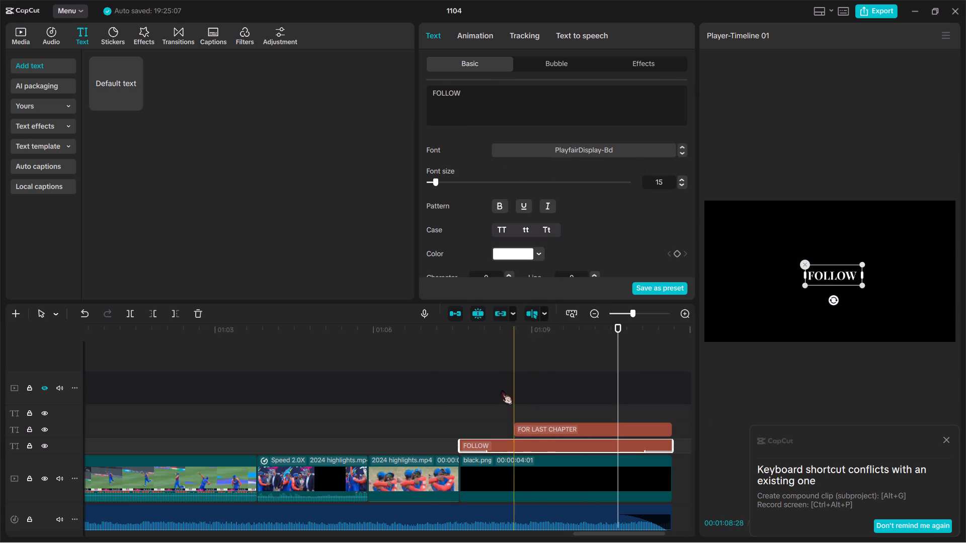
Add a default text on the track above FOR LAST CHAPTER, spanning the whole black.png clip.
left_click_drag(126, 78, 282, 230)
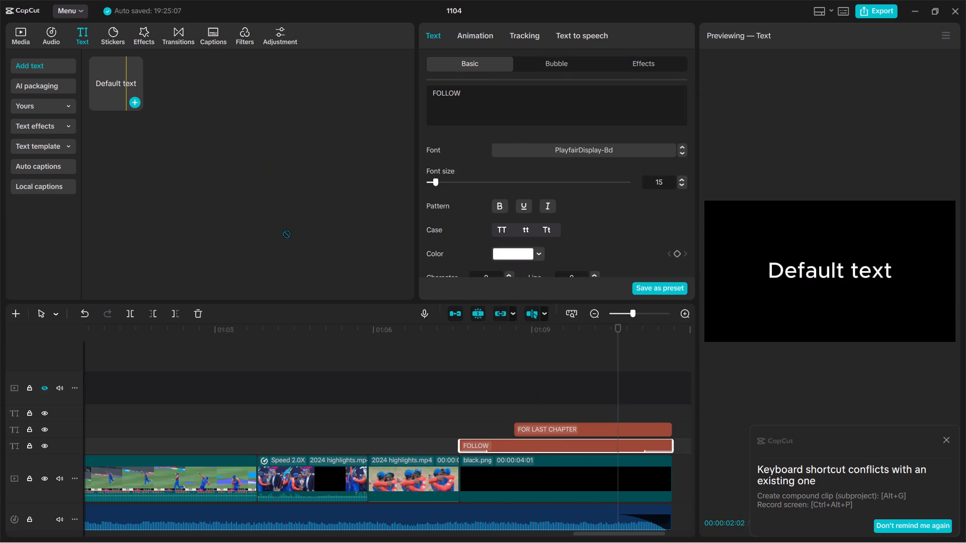
left_click_drag(282, 230, 446, 419)
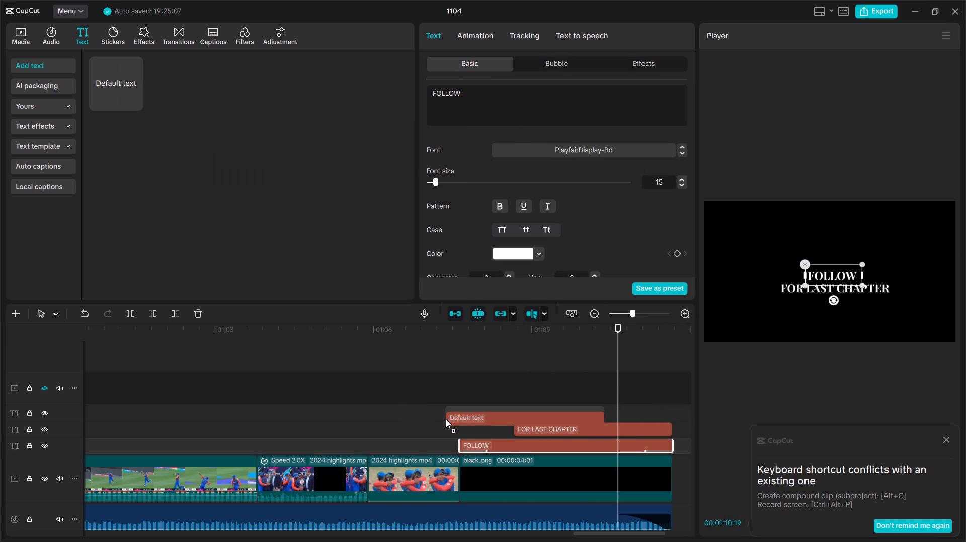
left_click_drag(446, 419, 458, 411)
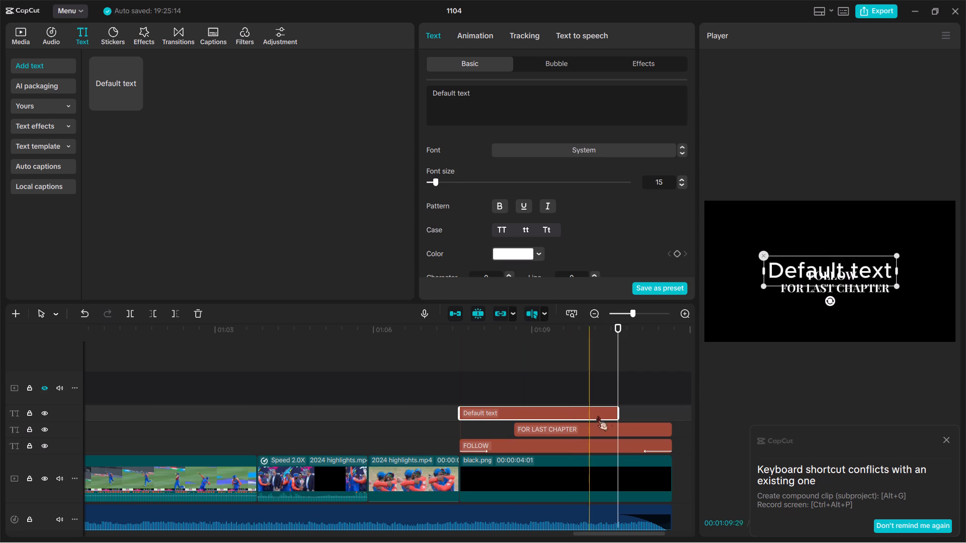
left_click_drag(620, 415, 670, 414)
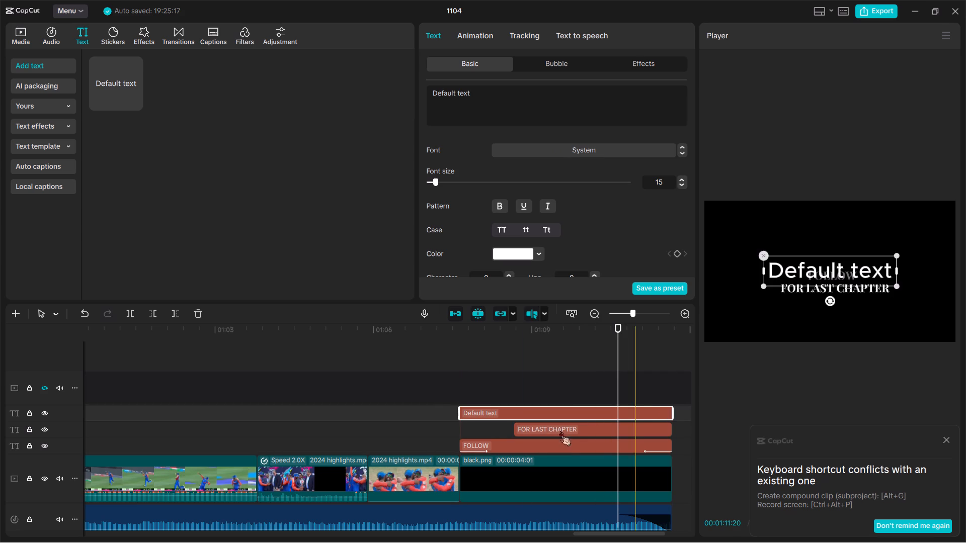
Trim the starts of FOLLOW and FOR LAST CHAPTER so they begin about 0.9 and 1.7 seconds into the black clip.
left_click_drag(461, 443, 519, 439)
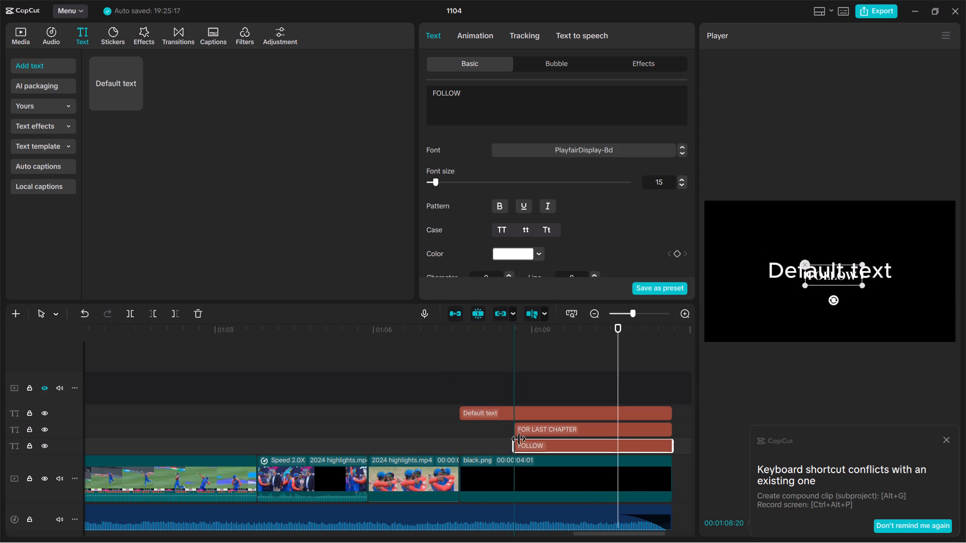
left_click_drag(519, 439, 507, 445)
left_click(523, 431)
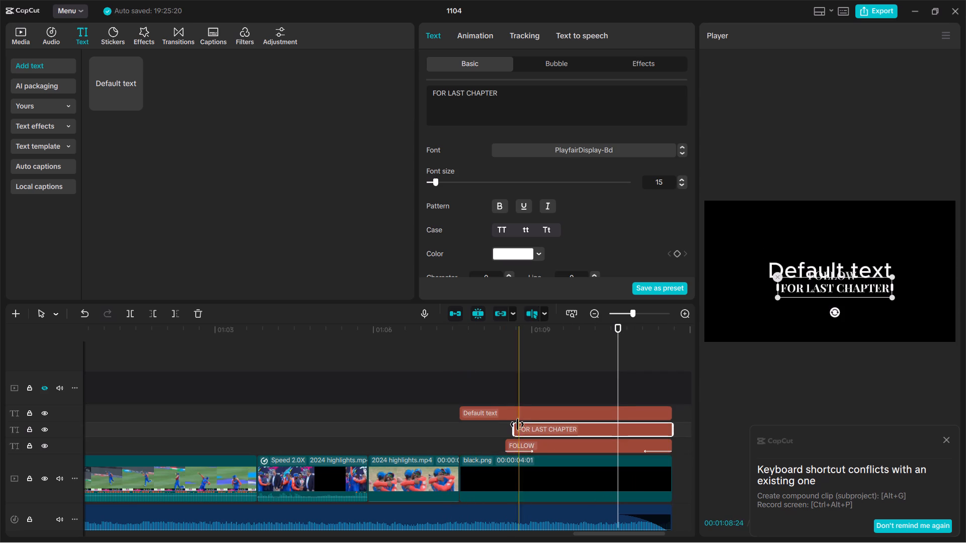
left_click_drag(516, 425, 549, 418)
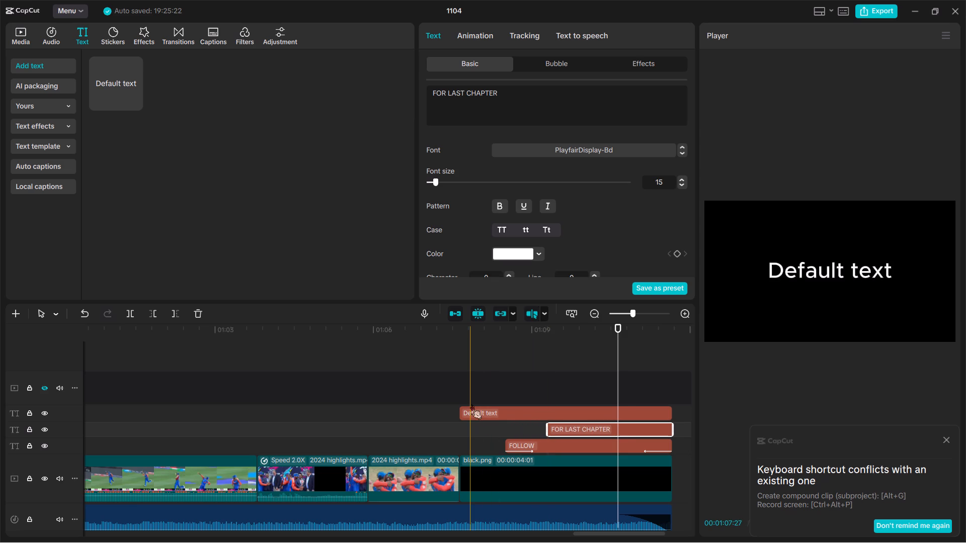
Replace the new default text's placeholder wording with Unhuman.
left_click_drag(473, 406, 468, 451)
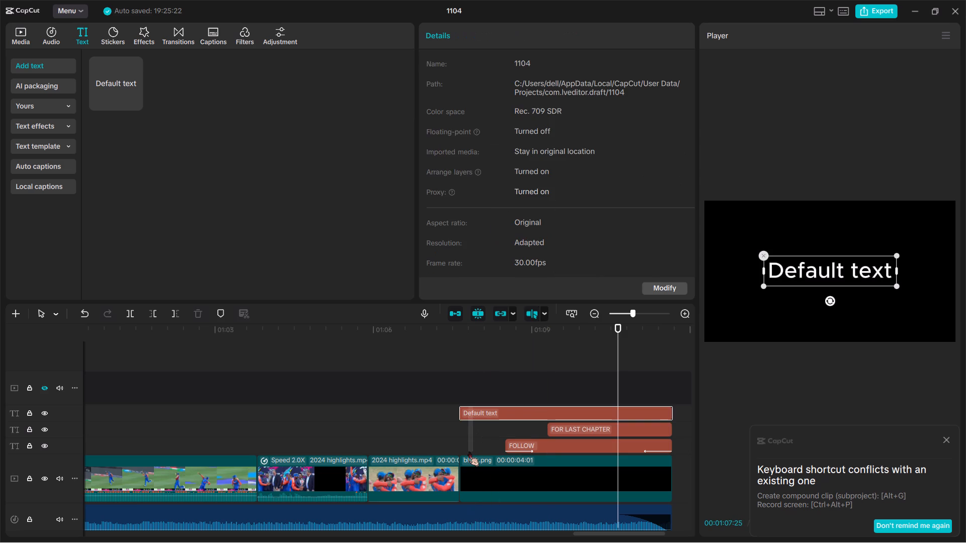
left_click_drag(468, 451, 467, 450)
left_click(451, 422)
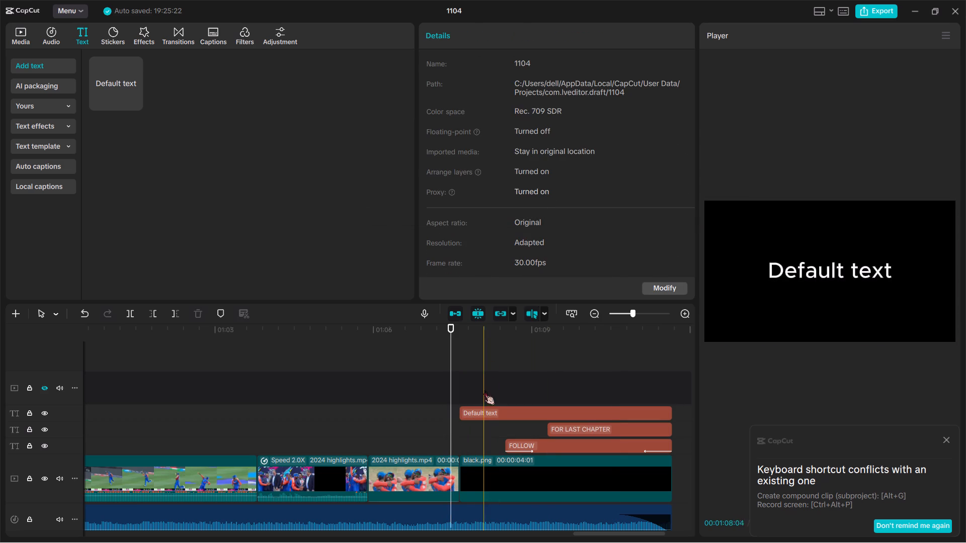
left_click(476, 412)
left_click_drag(490, 105, 398, 83)
key("BackSpace")
type("UN")
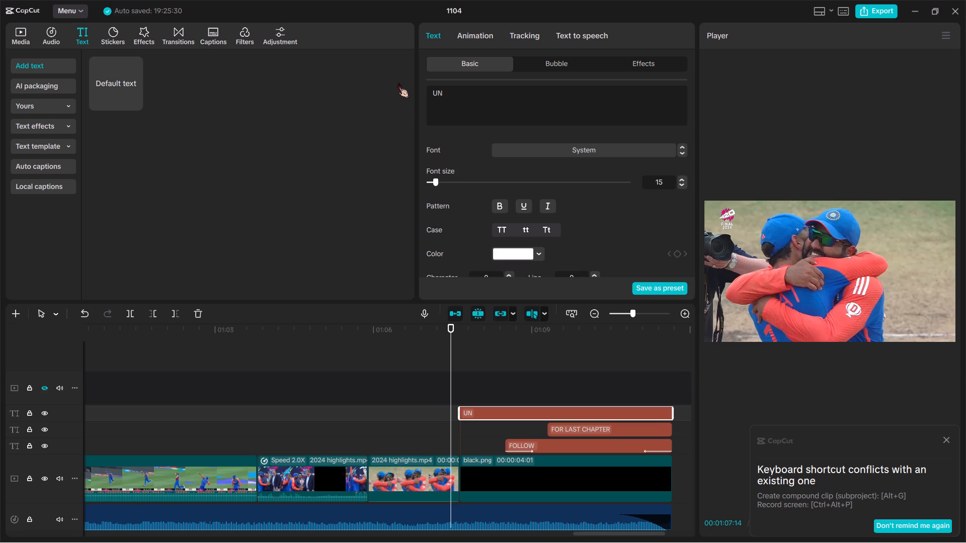
key("BackSpace")
type("nhuman")
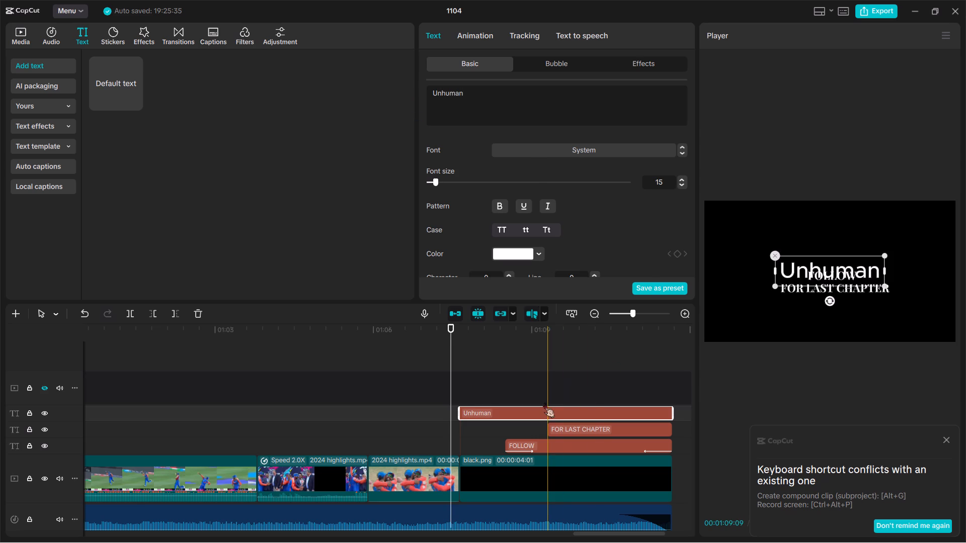
Set the font of the Unhuman title to Stiletto.
left_click_drag(544, 403, 493, 408)
left_click(485, 352)
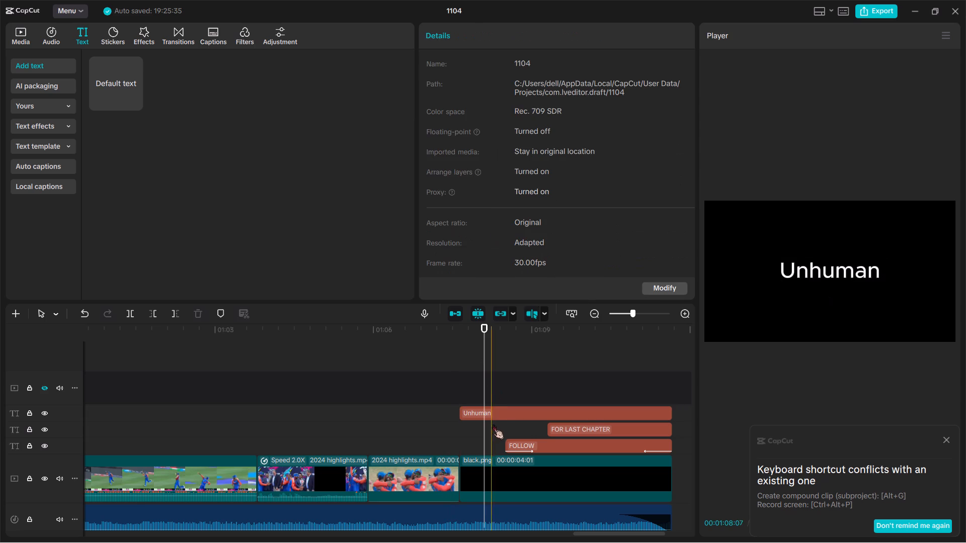
left_click(491, 417)
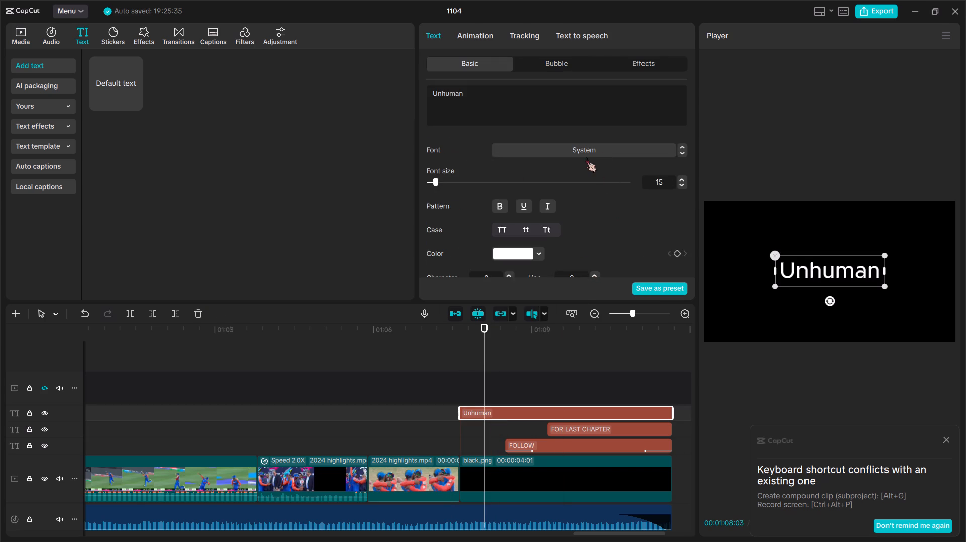
left_click(579, 150)
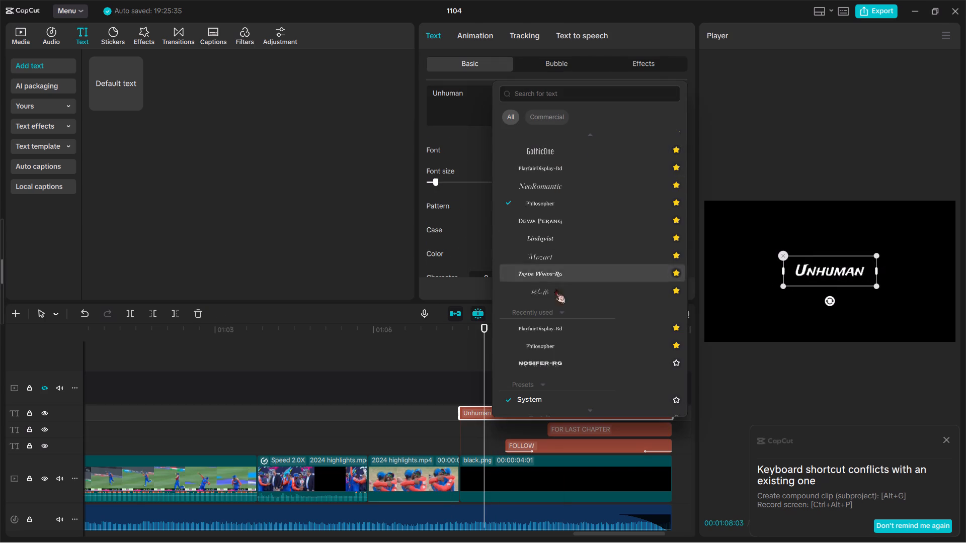
left_click(550, 293)
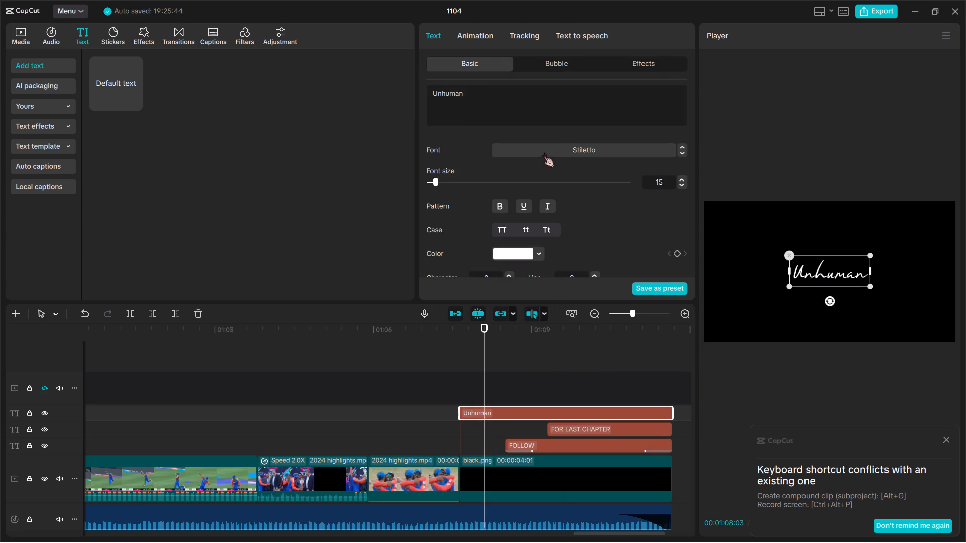
Change the font of the Unhuman title to Amigate.
left_click(544, 153)
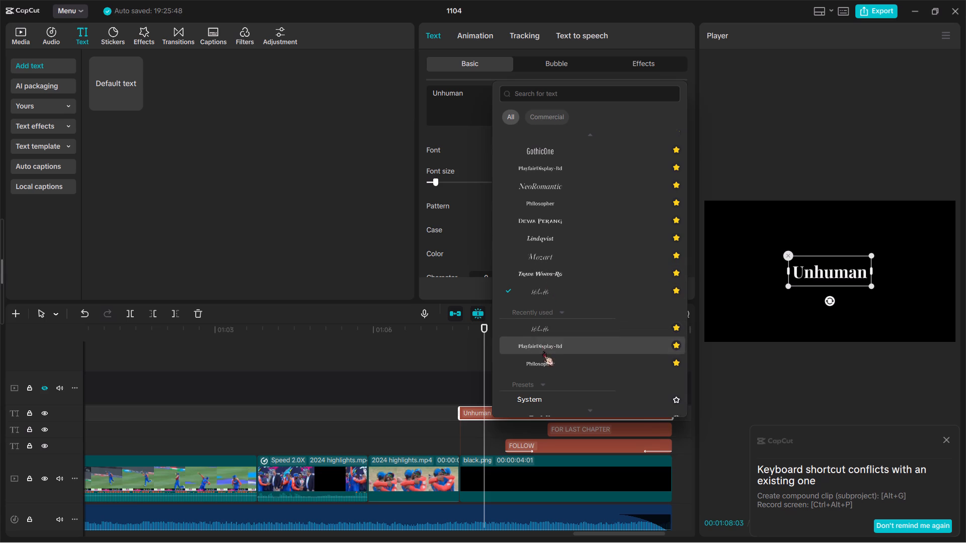
scroll(547, 378, "down", 1)
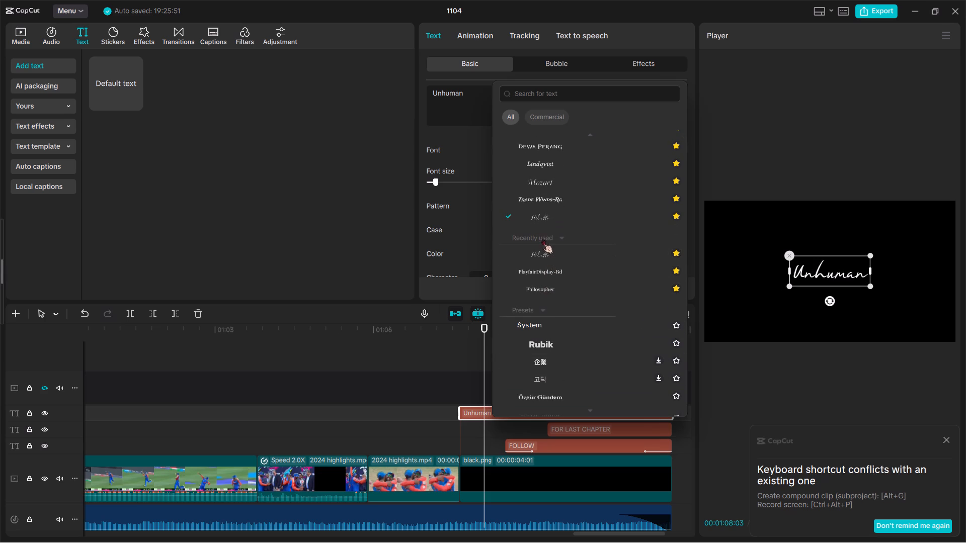
scroll(541, 178, "up", 1)
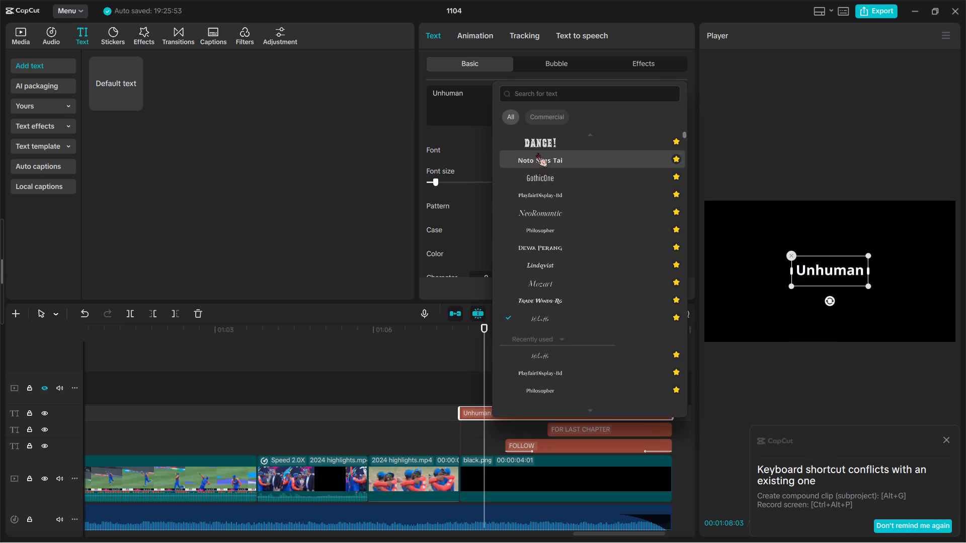
scroll(543, 196, "up", 1)
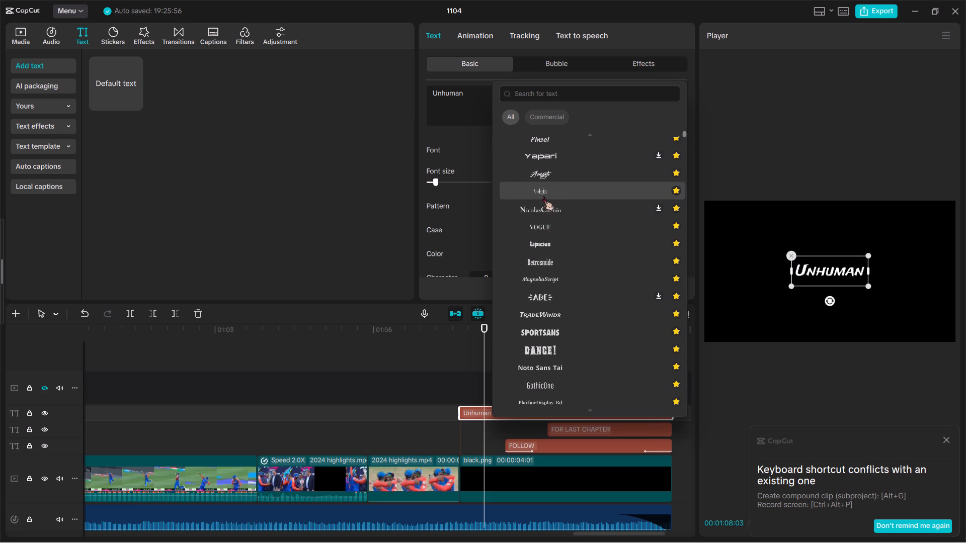
left_click(537, 173)
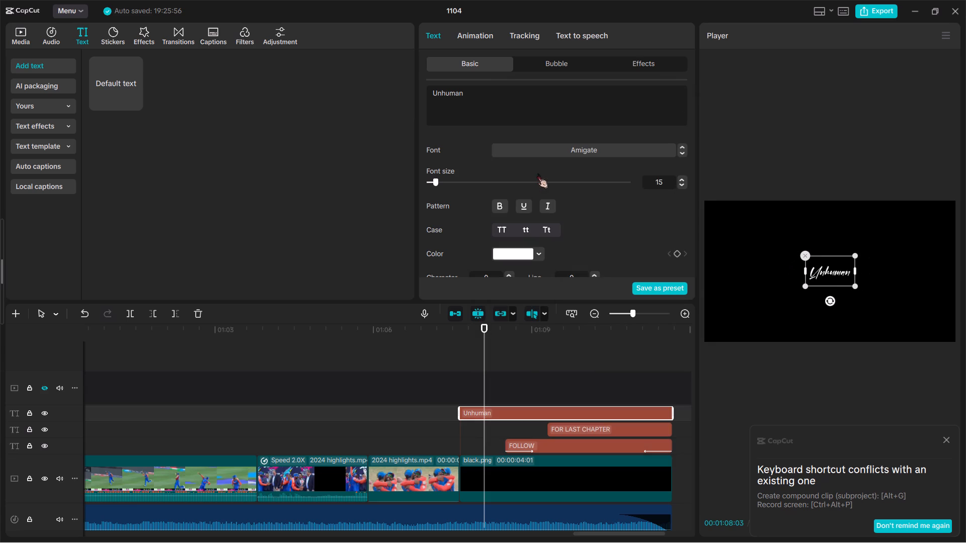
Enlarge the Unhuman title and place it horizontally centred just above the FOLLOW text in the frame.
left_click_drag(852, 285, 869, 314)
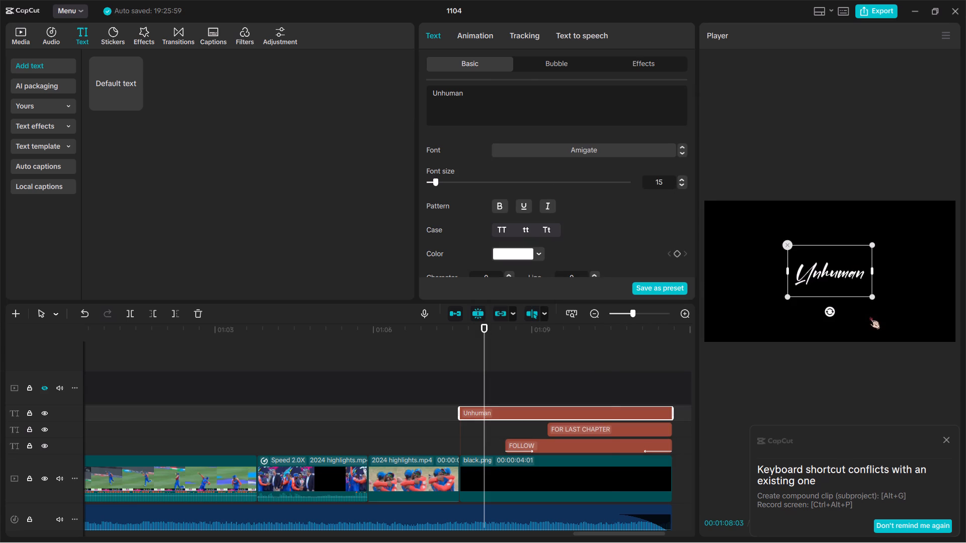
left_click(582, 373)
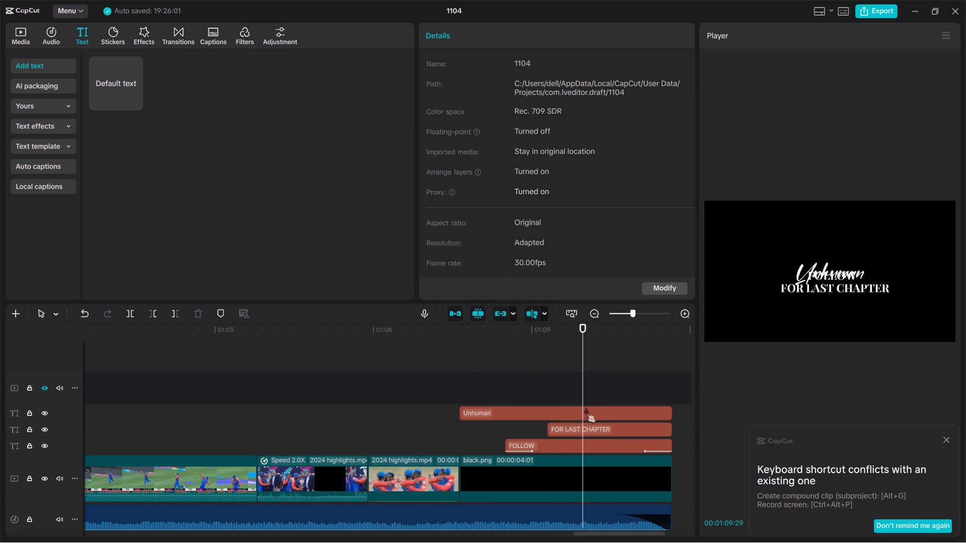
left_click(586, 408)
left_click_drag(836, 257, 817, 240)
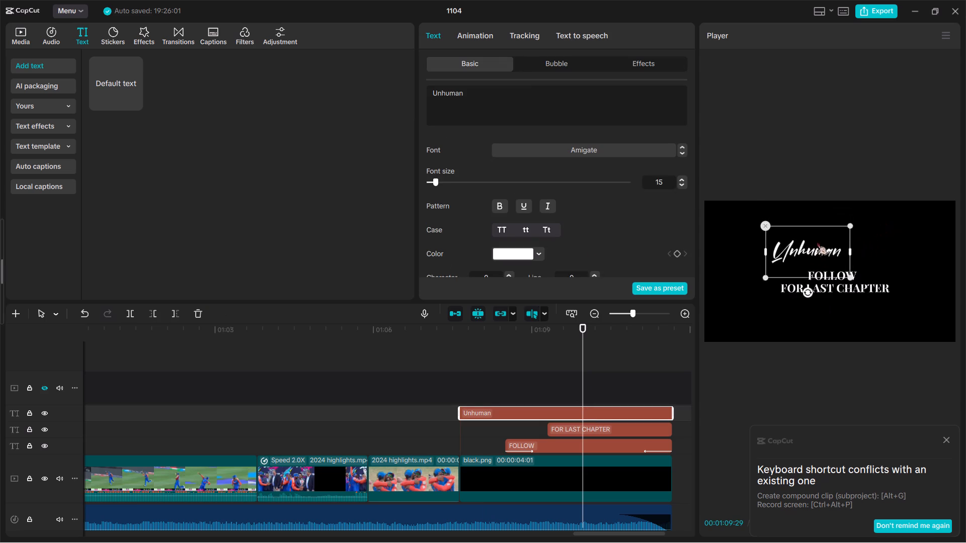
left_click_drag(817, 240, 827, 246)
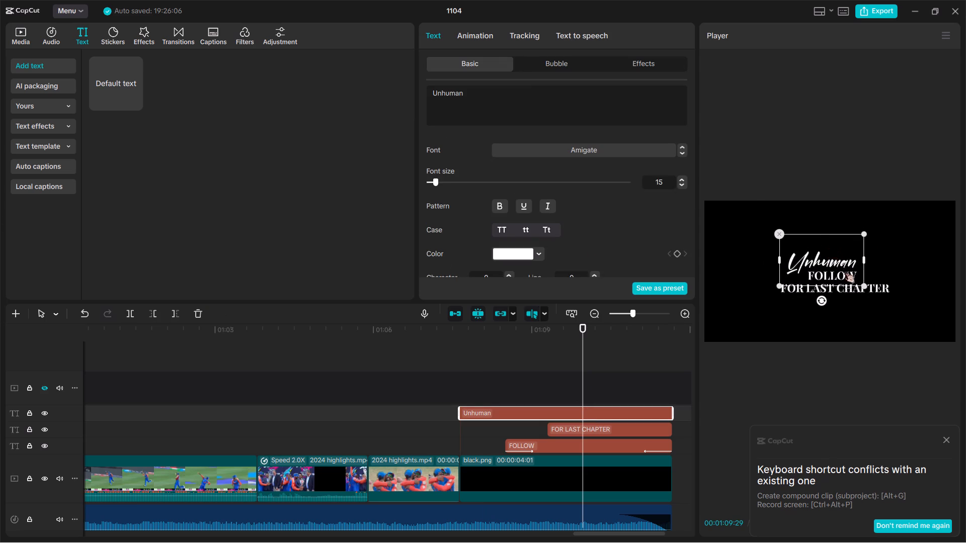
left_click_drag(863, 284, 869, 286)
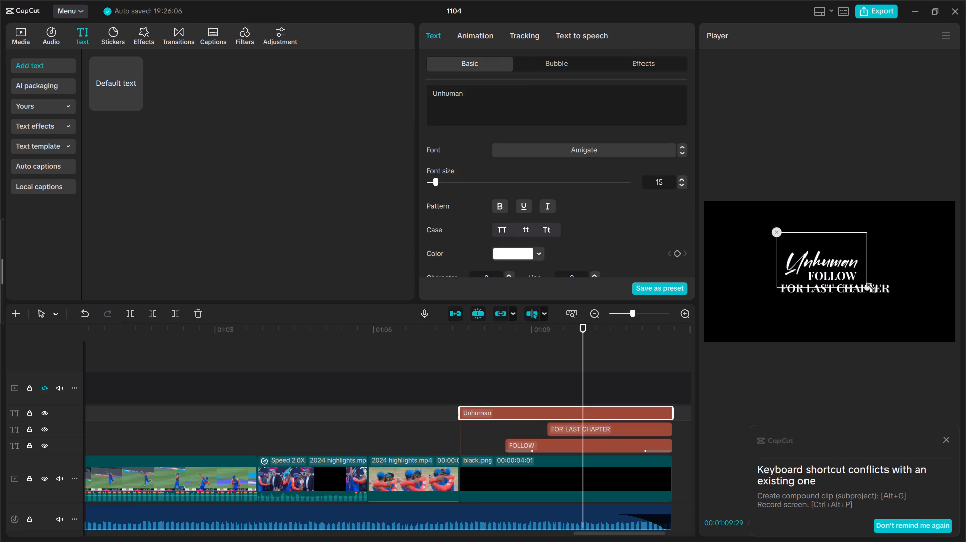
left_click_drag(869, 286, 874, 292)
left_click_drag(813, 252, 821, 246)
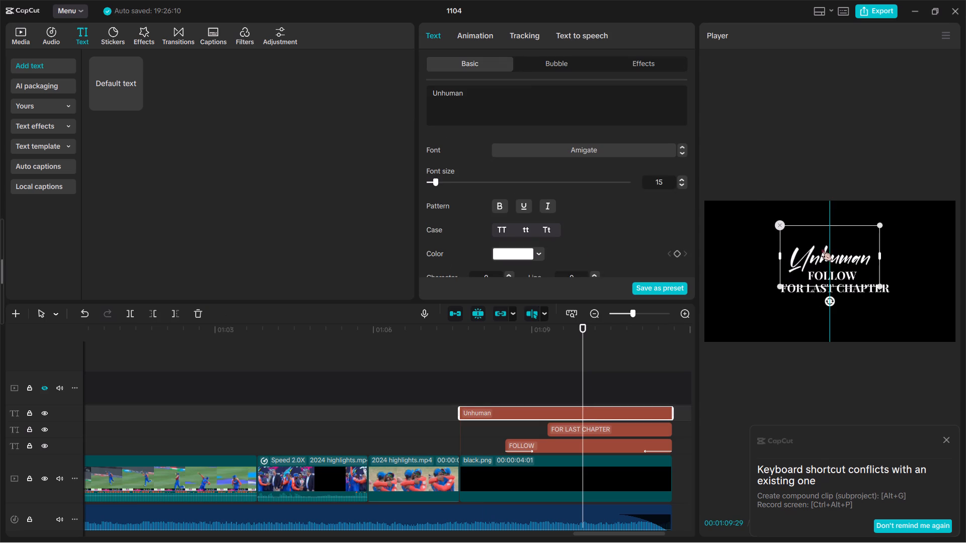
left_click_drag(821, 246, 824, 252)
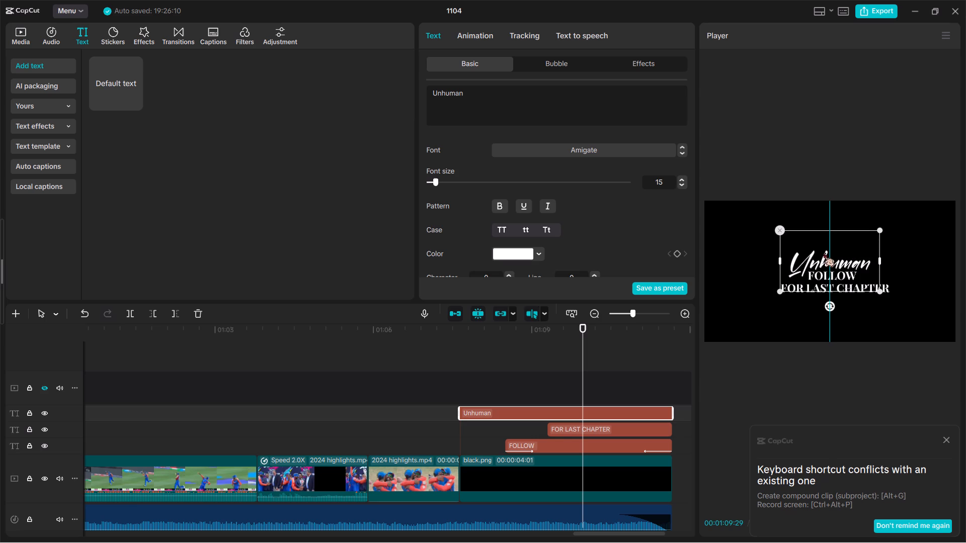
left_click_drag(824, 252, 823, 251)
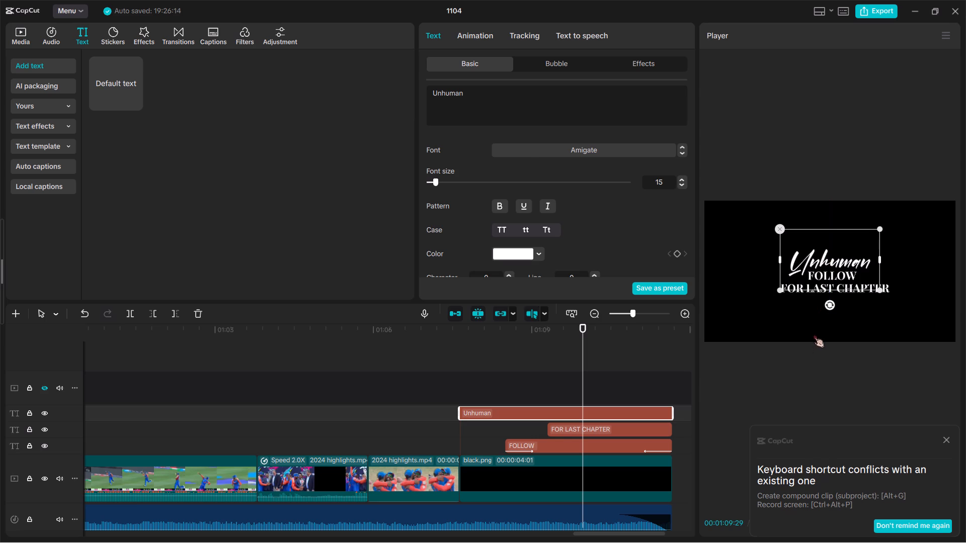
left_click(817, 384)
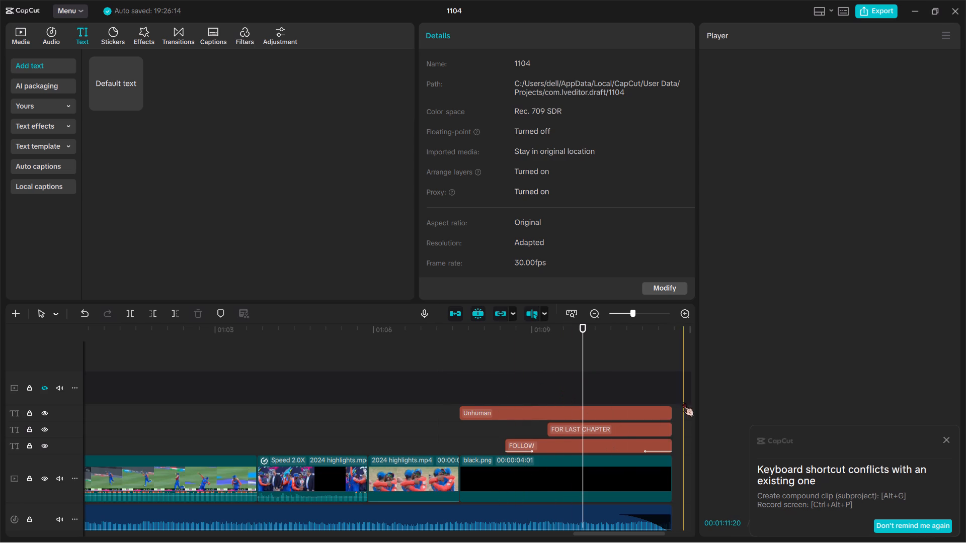
Shift the Unhuman clip slightly earlier and shorten it from its end to about 1.4 seconds.
left_click_drag(667, 410, 662, 409)
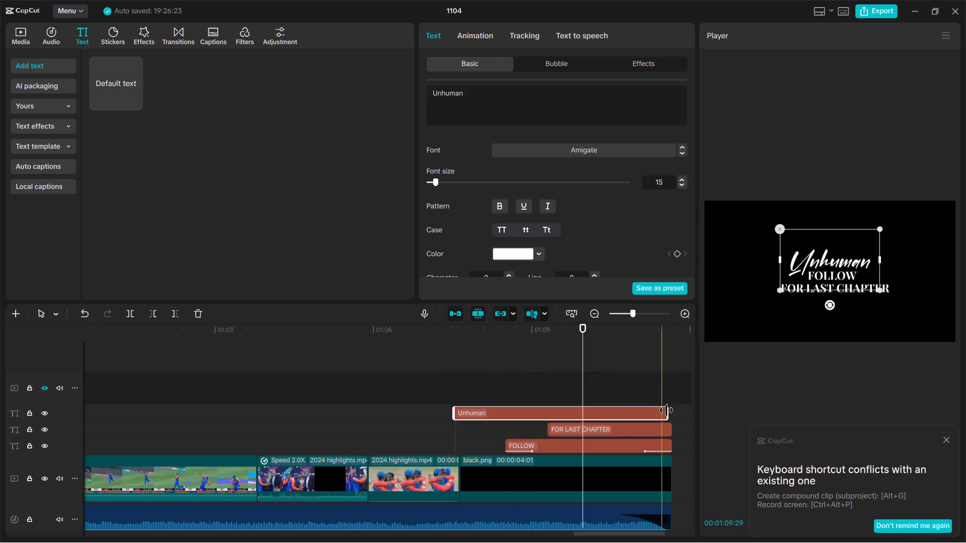
left_click_drag(666, 414, 530, 410)
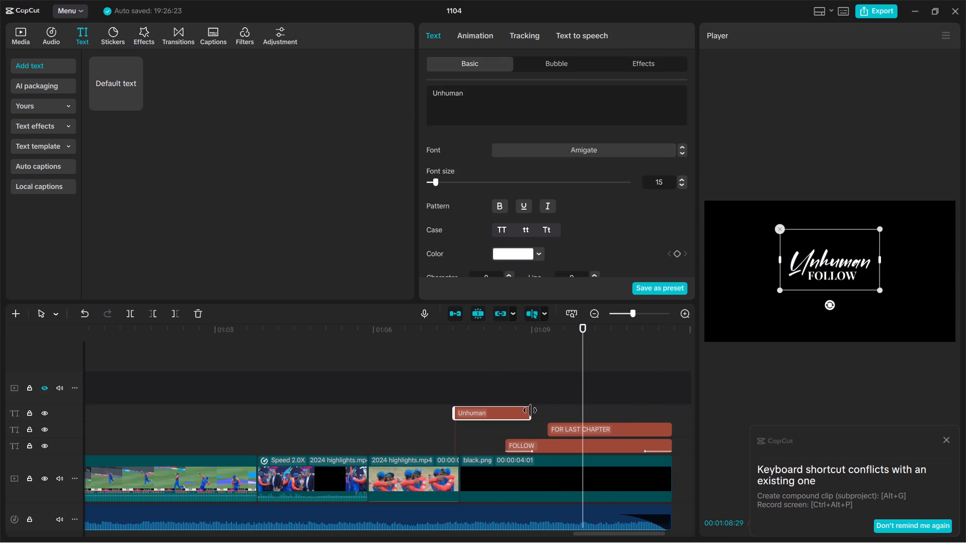
left_click_drag(530, 410, 524, 410)
left_click_drag(524, 410, 526, 410)
Trim the starts of FOR LAST CHAPTER and FOLLOW so they begin about 2.3 and 1.5 seconds into the black clip.
left_click(560, 425)
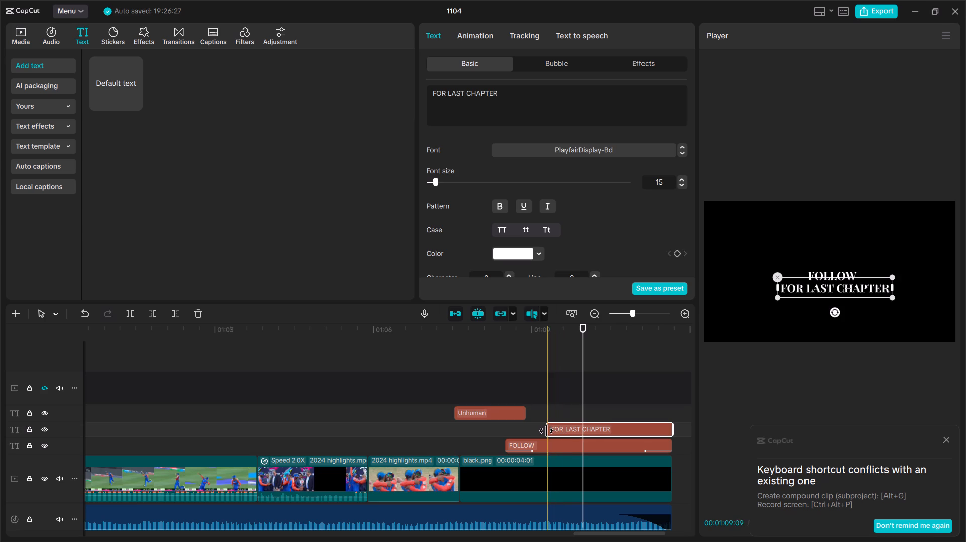
left_click_drag(546, 431, 586, 429)
left_click(538, 450)
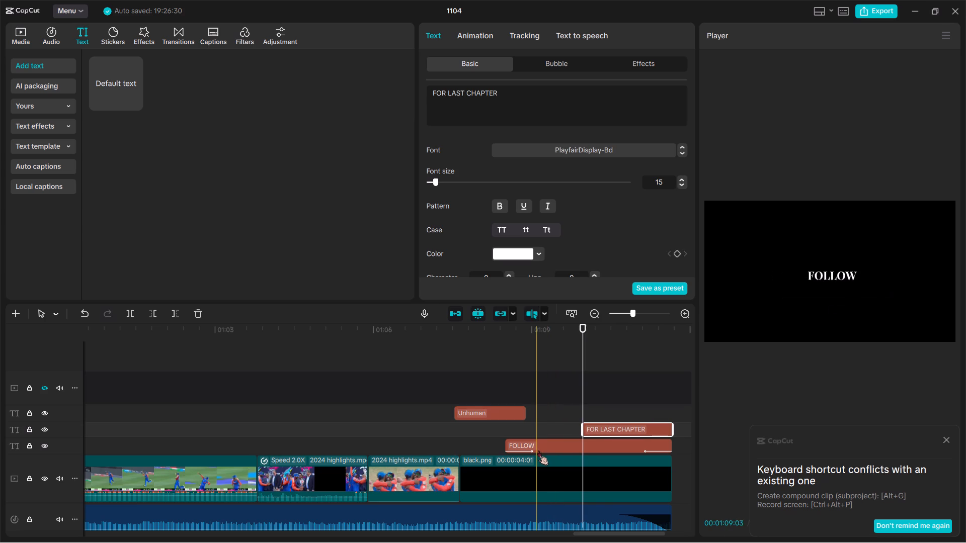
left_click_drag(503, 443, 539, 445)
Move the Unhuman clip onto FOLLOW's track at the start of the black clip and extend its end to meet FOLLOW.
left_click(507, 414)
left_click_drag(507, 414, 515, 447)
left_click_drag(532, 447, 539, 447)
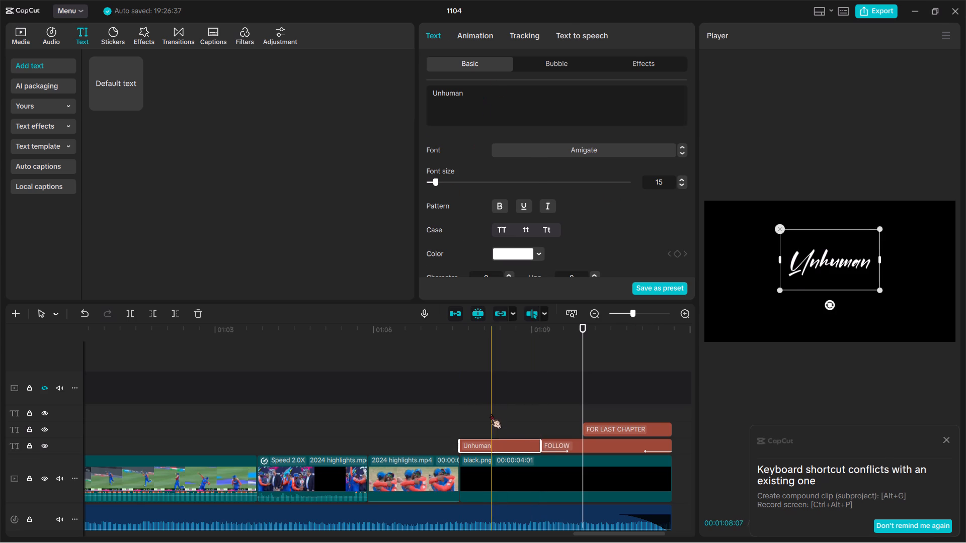
Scale the Unhuman title to about one third of the frame width and centre it horizontally and vertically.
left_click(491, 414)
left_click(831, 254)
double_click(831, 254)
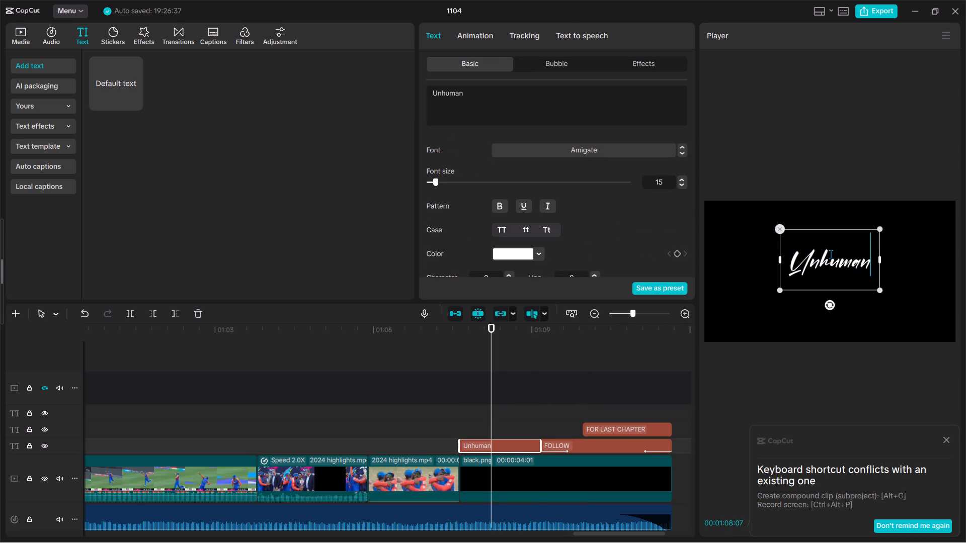
left_click_drag(879, 292, 898, 325)
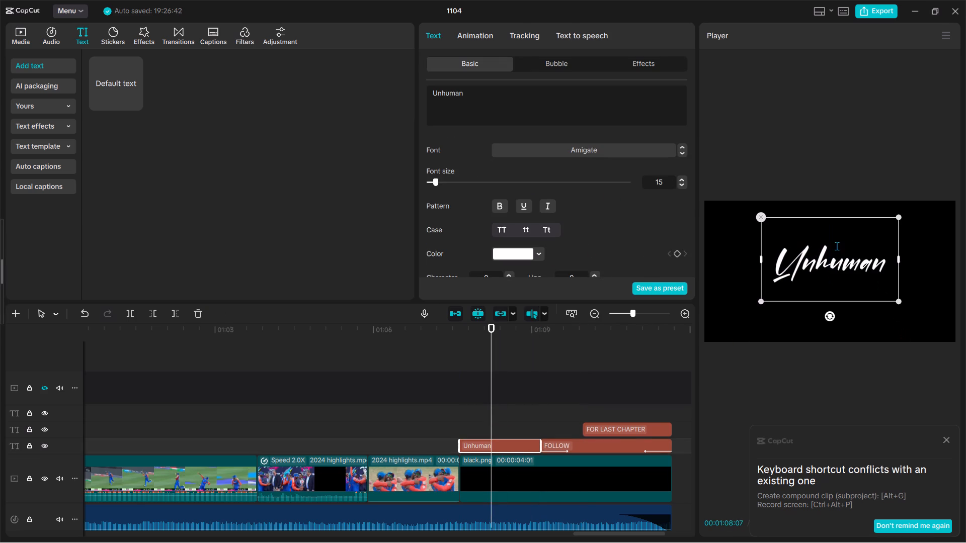
left_click_drag(894, 300, 872, 290)
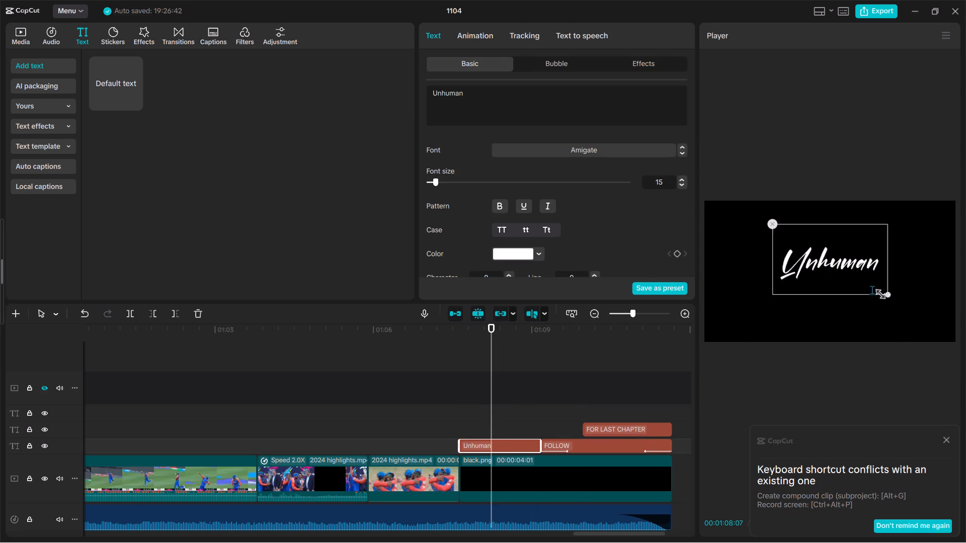
left_click_drag(872, 290, 853, 281)
left_click(844, 298)
left_click(819, 250)
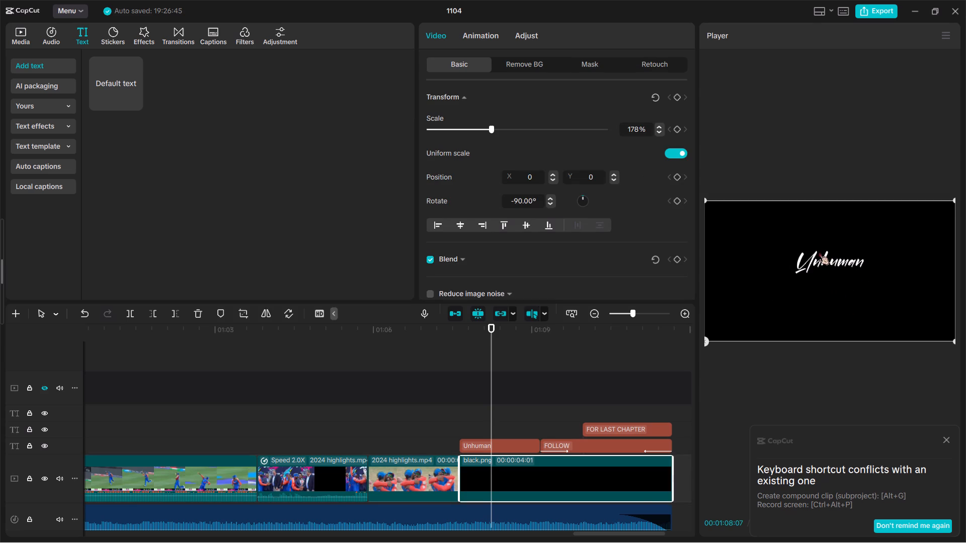
left_click(819, 250)
left_click(786, 318)
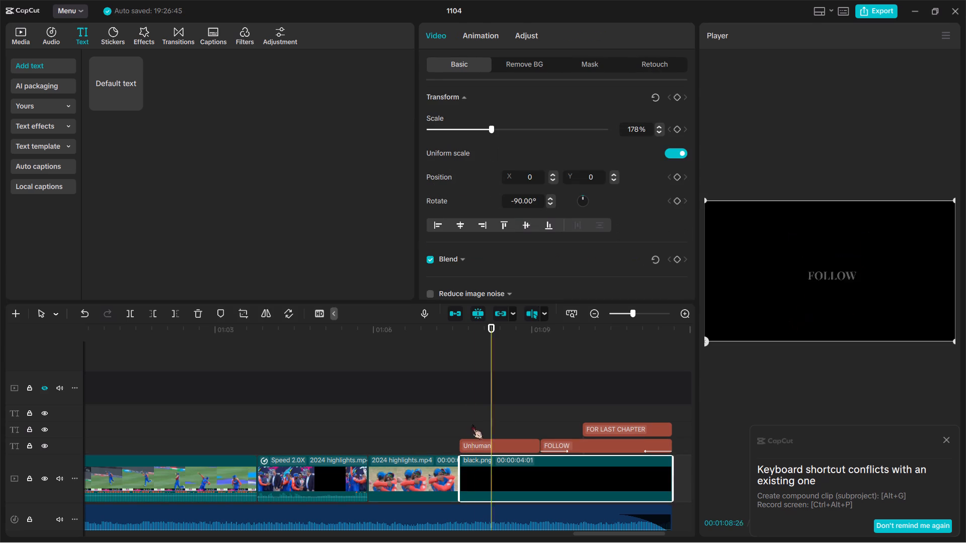
left_click(492, 442)
left_click_drag(835, 248, 834, 266)
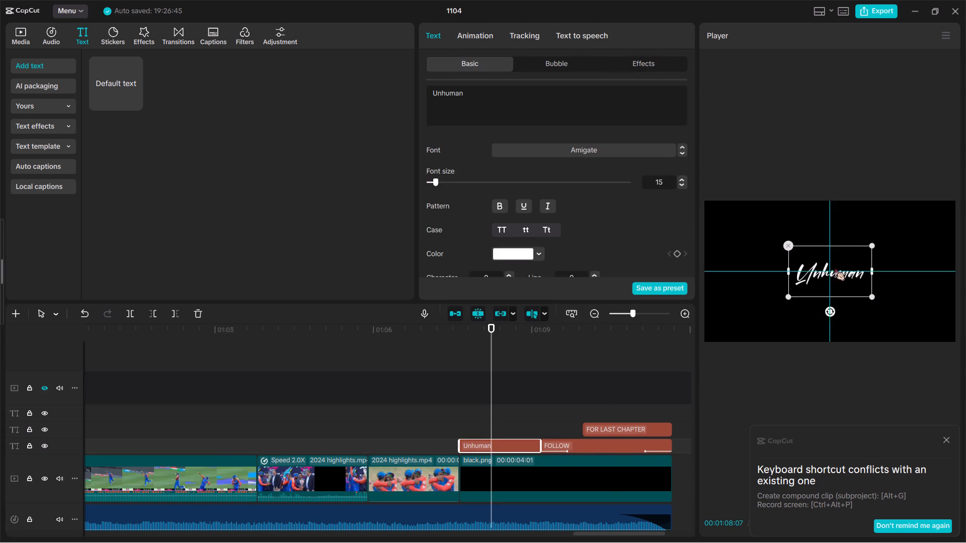
left_click_drag(834, 266, 835, 261)
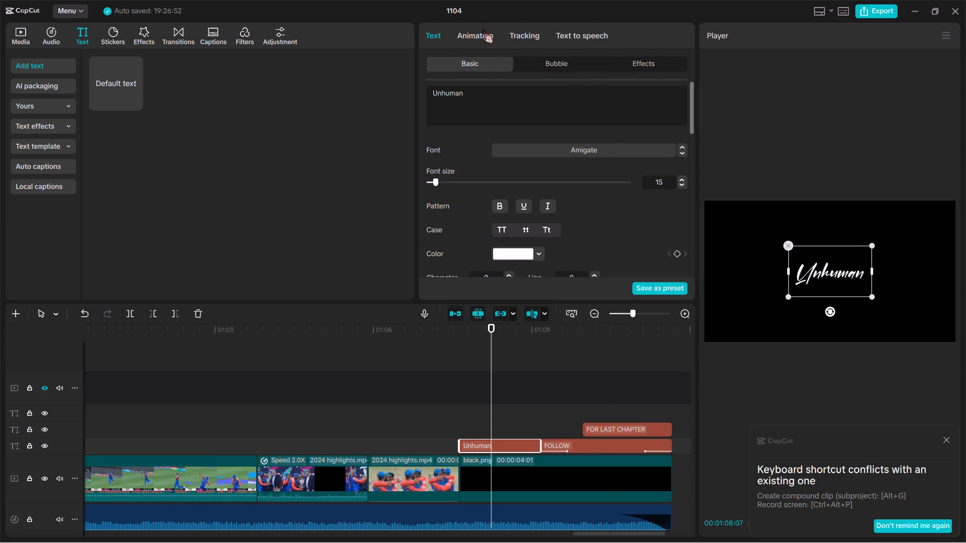
Apply the Neon ... Rise entrance animation to the Unhuman title with a duration of 1.2 s.
left_click(474, 35)
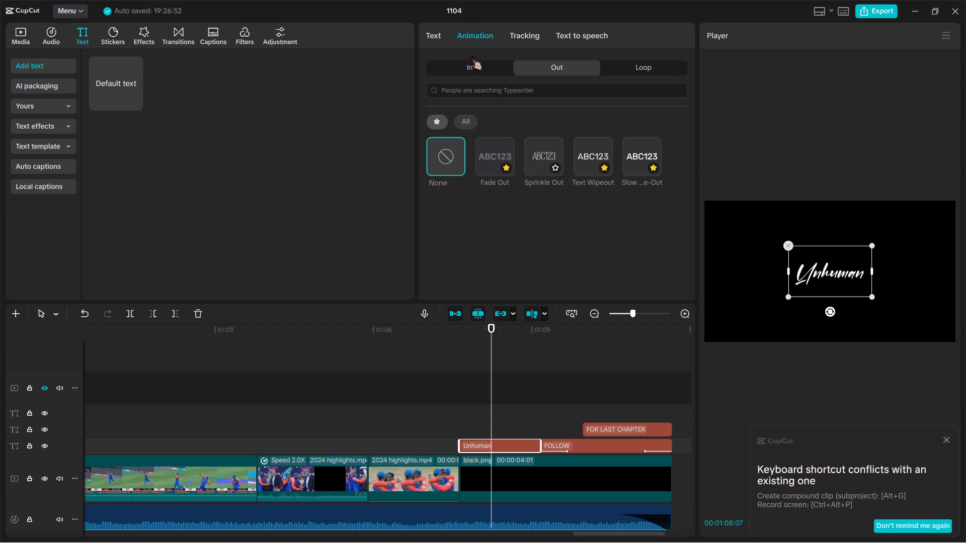
left_click(470, 63)
double_click(590, 210)
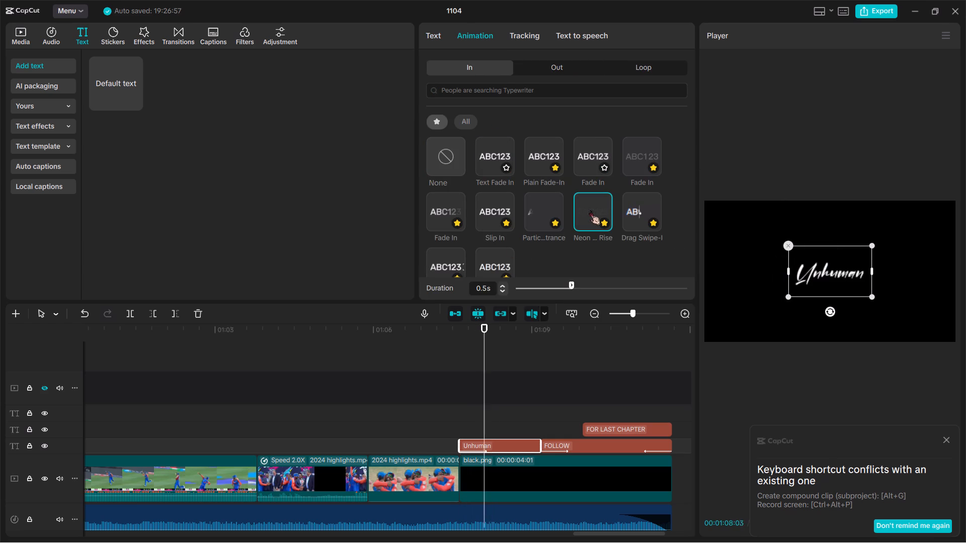
left_click_drag(572, 290, 646, 278)
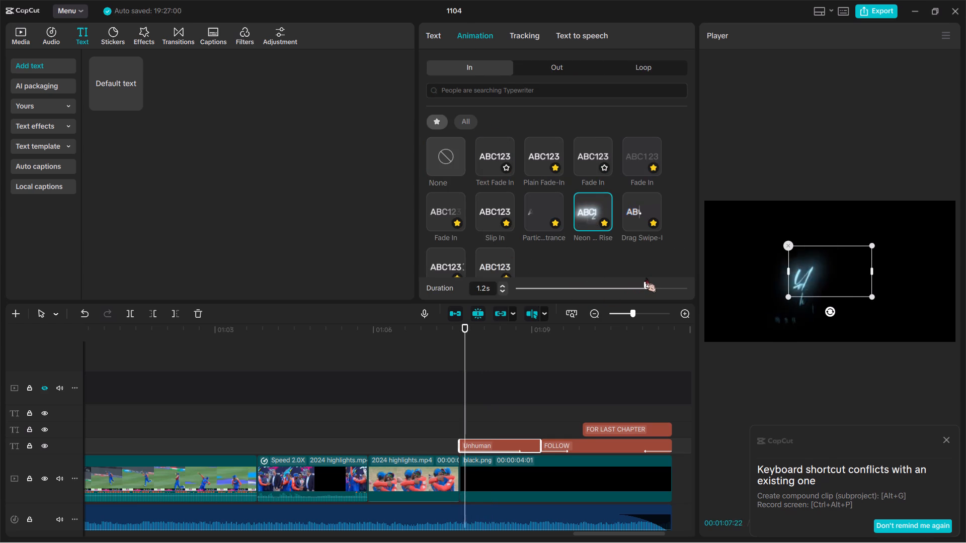
Replace the Unhuman title's entrance animation with Twinkles Fly from the full set of animations.
left_click(536, 73)
left_click(467, 74)
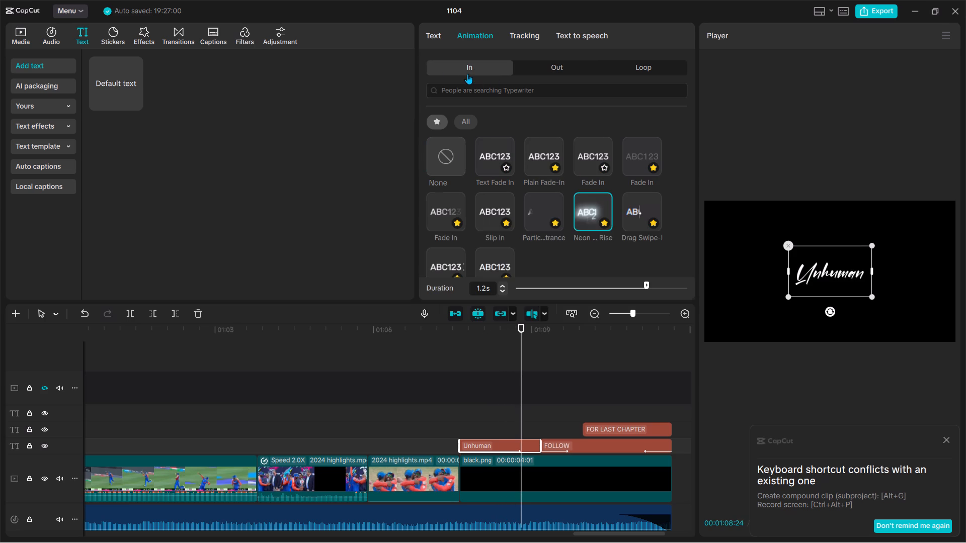
left_click(457, 118)
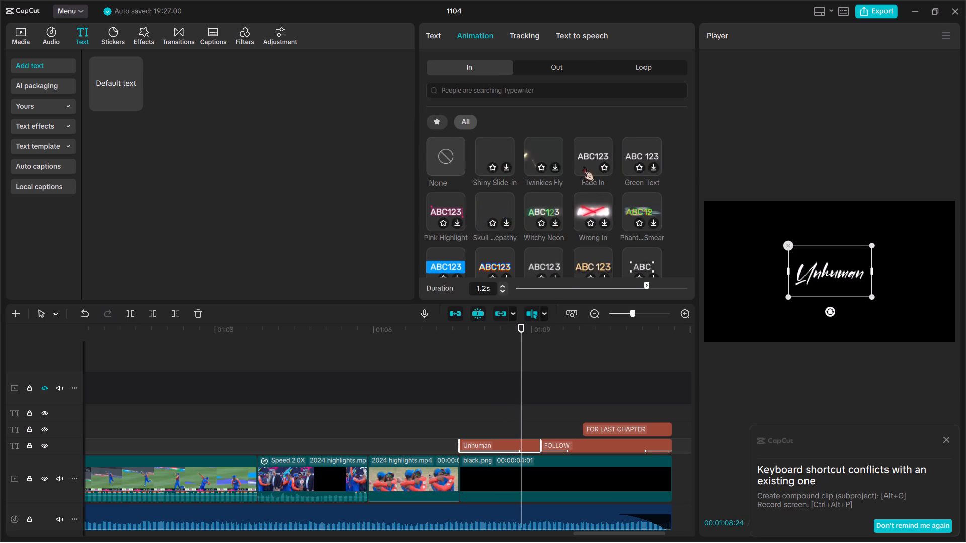
double_click(539, 153)
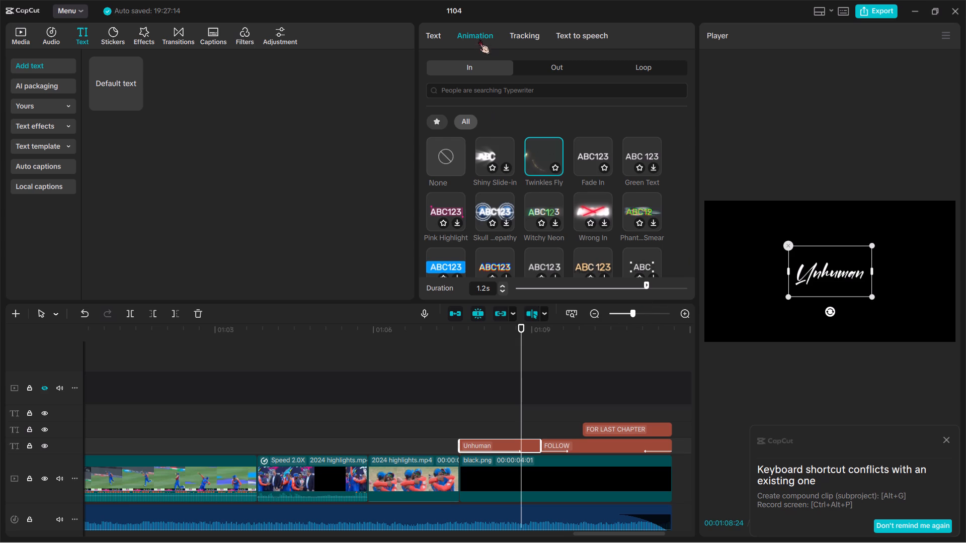
Apply the Fade Out exit animation to the Unhuman title.
left_click(556, 59)
left_click(555, 63)
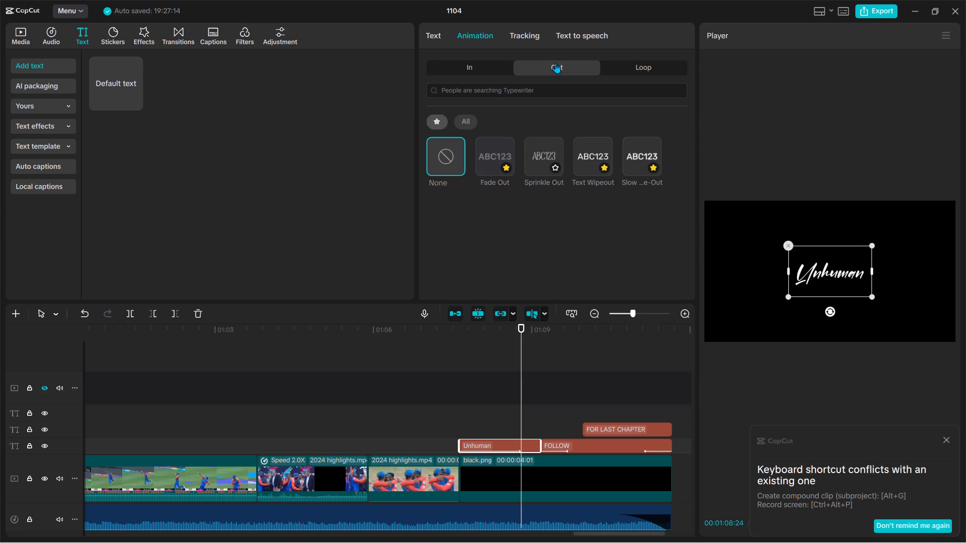
double_click(493, 155)
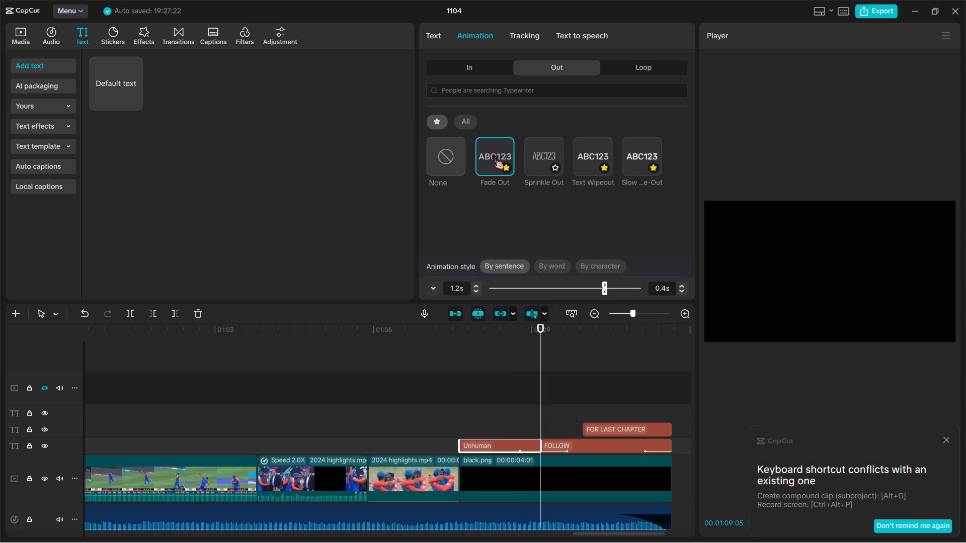
Play back the closing titles and change the FOLLOW title's font to Amigate.
key("space")
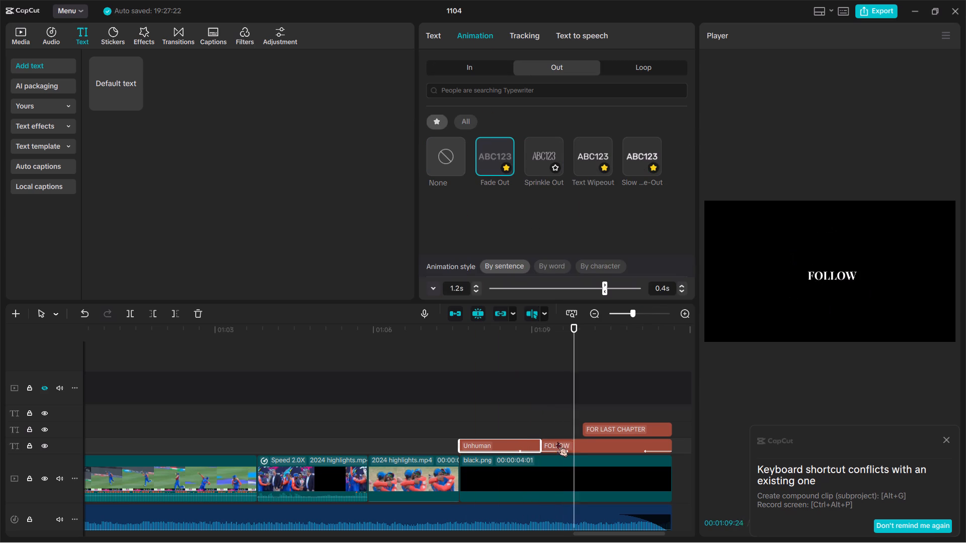
key("space")
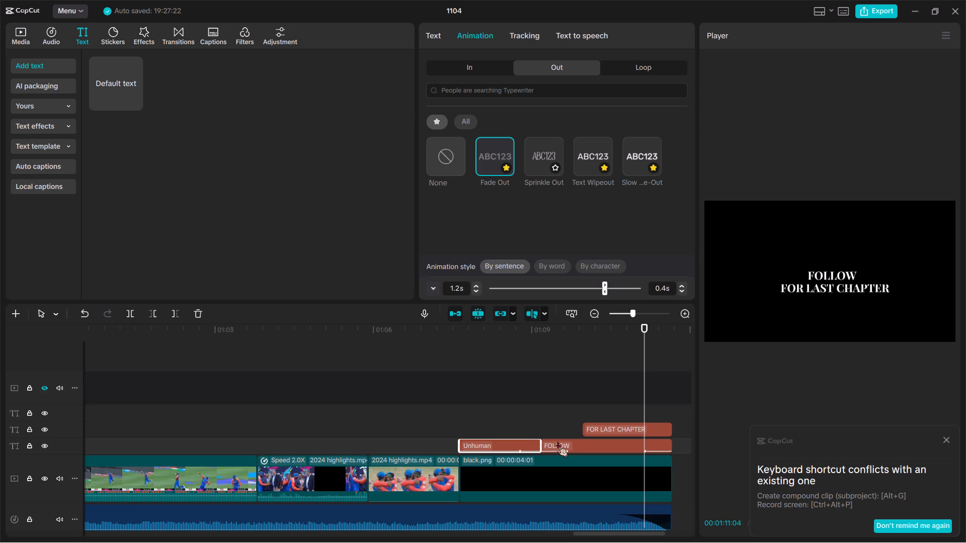
left_click(557, 442)
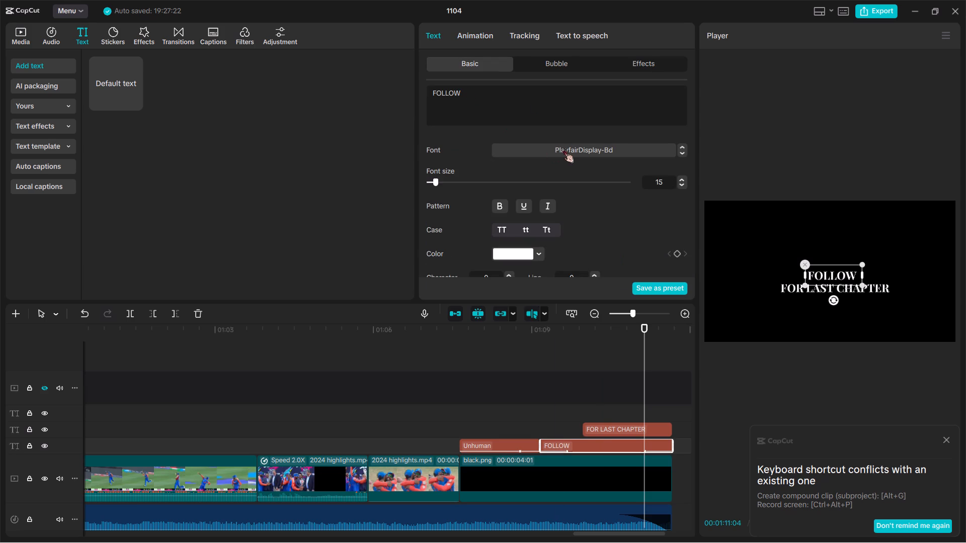
left_click(563, 148)
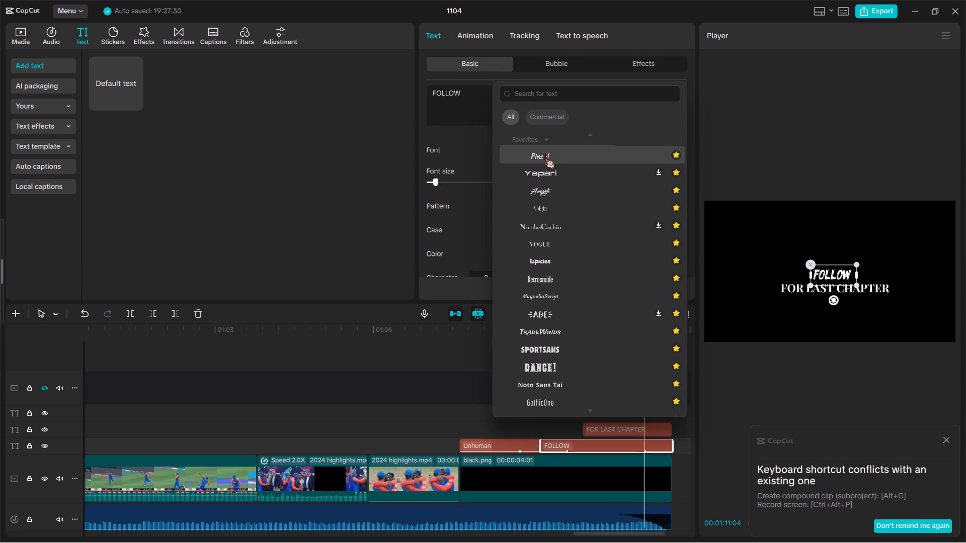
left_click(535, 193)
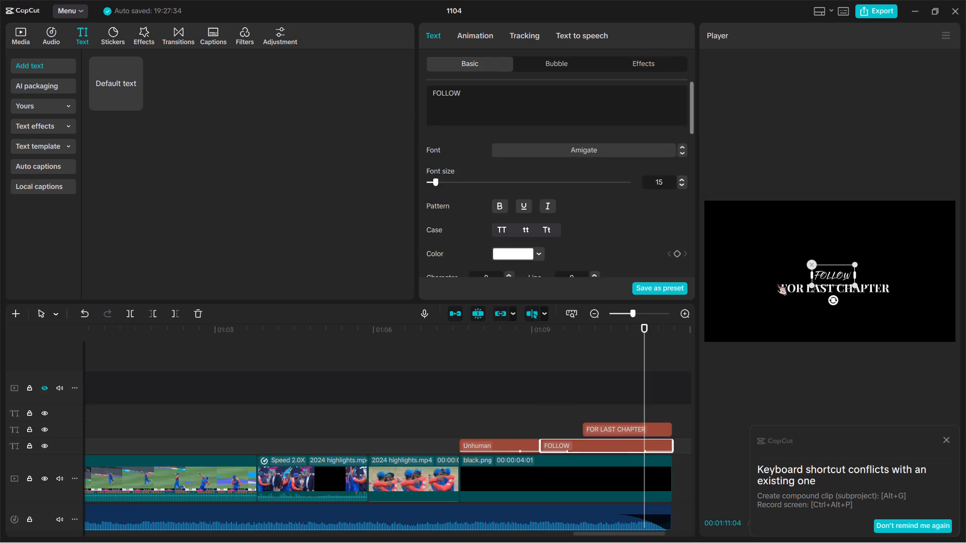
Change the FOR LAST CHAPTER title's font to TradeWinds and enlarge the title to about half the frame width.
left_click(795, 287)
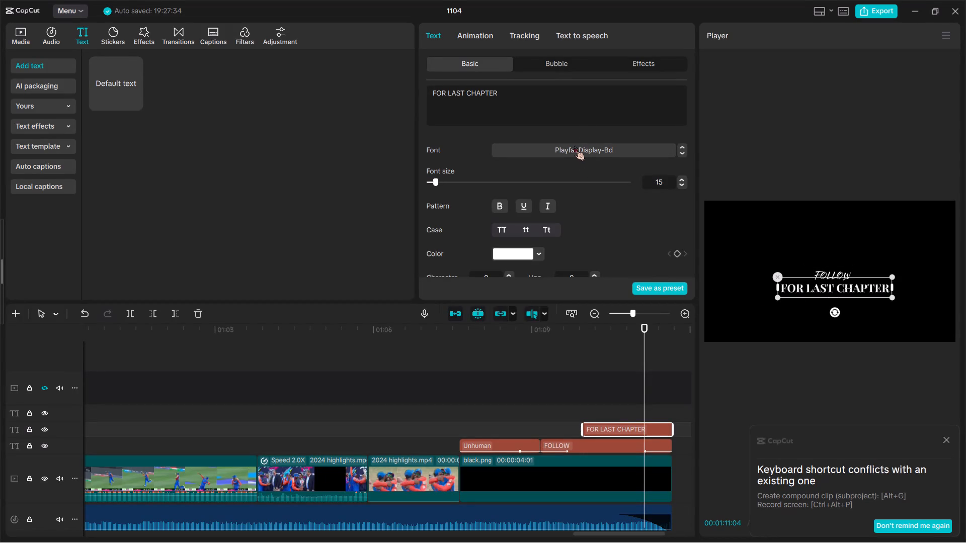
left_click(574, 146)
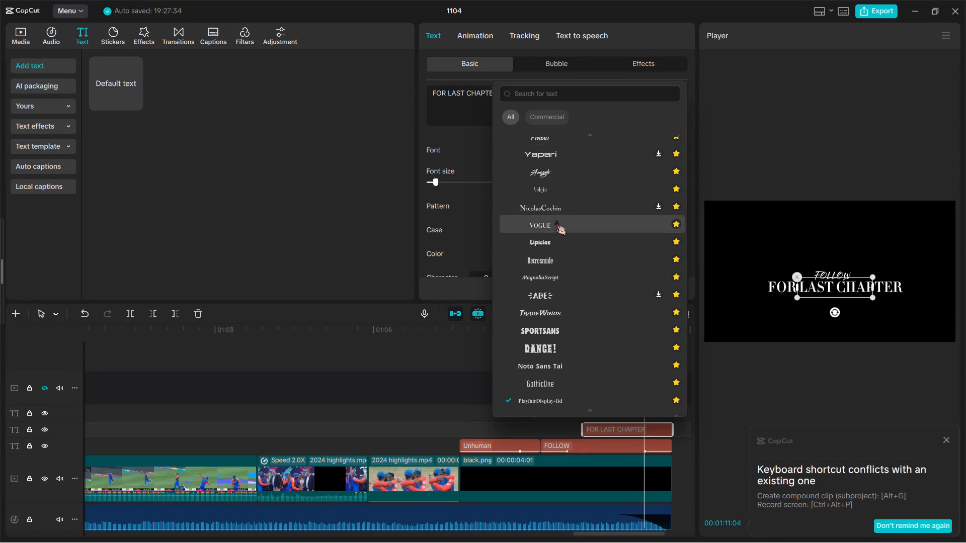
left_click(546, 310)
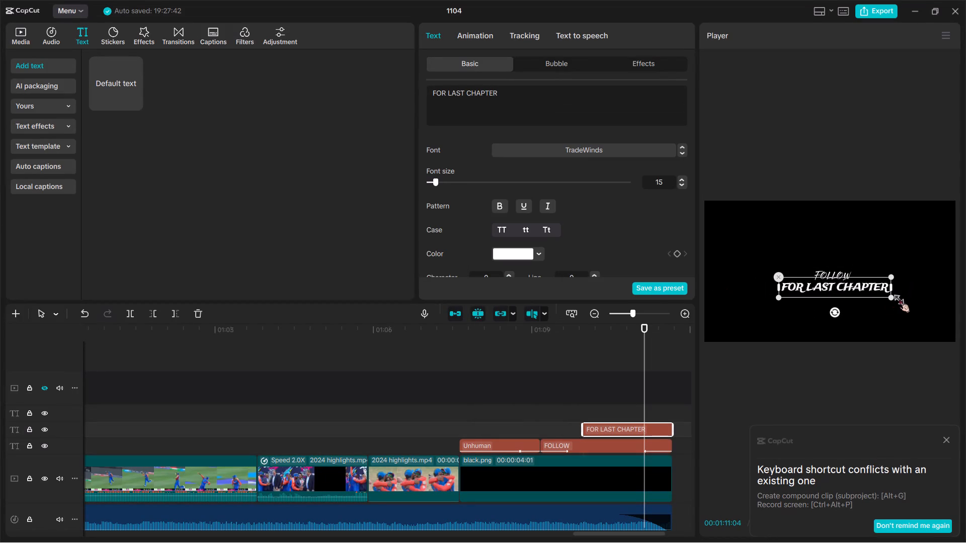
left_click_drag(890, 298, 899, 305)
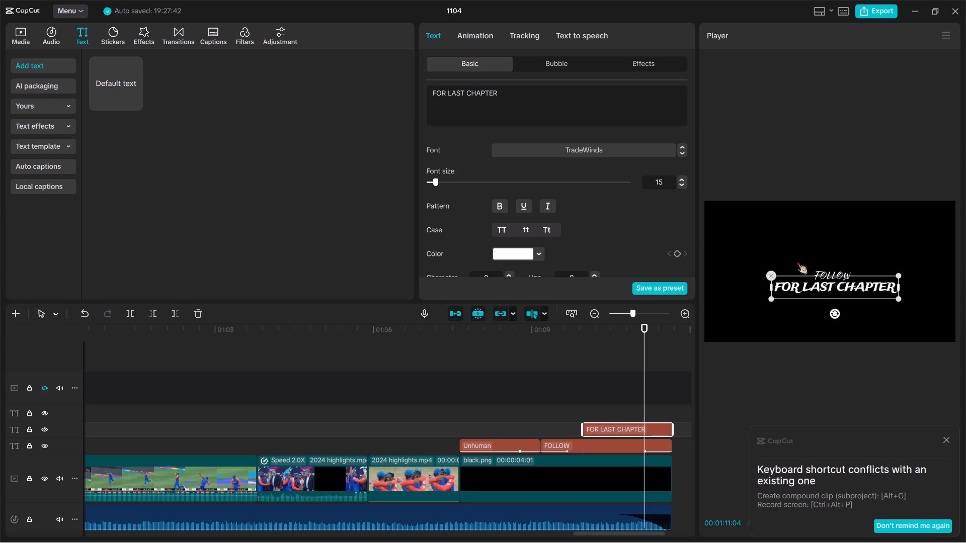
key("space")
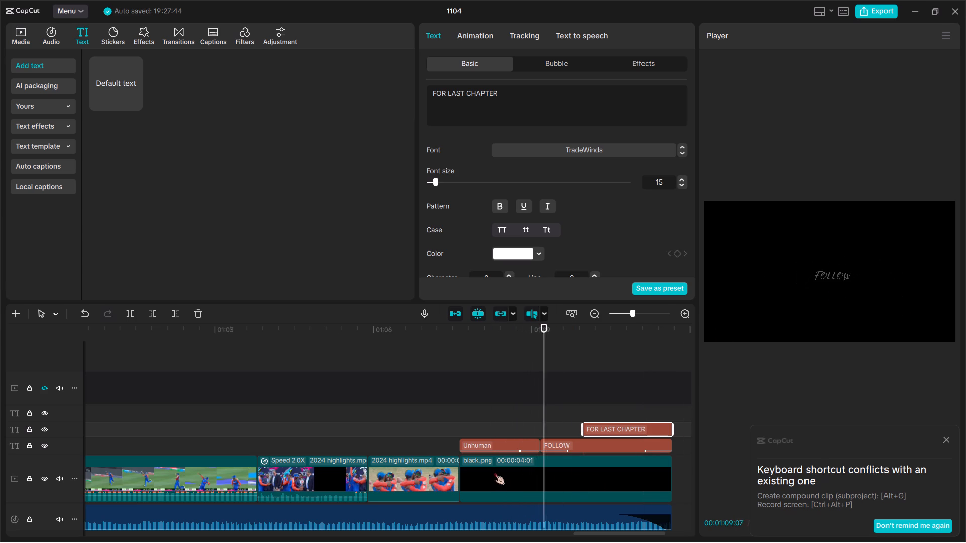
key("space")
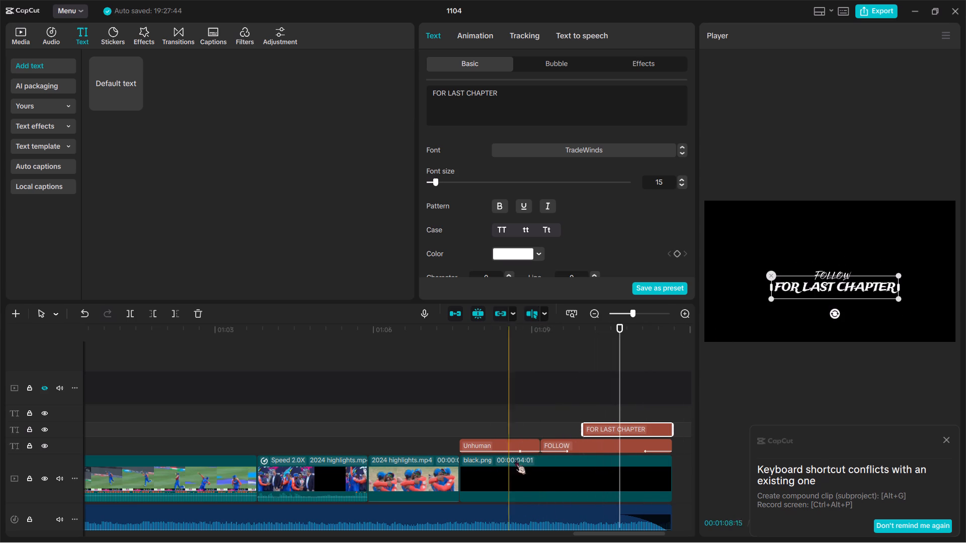
Apply the Fade Out exit animation to the FOR LAST CHAPTER title.
left_click(472, 42)
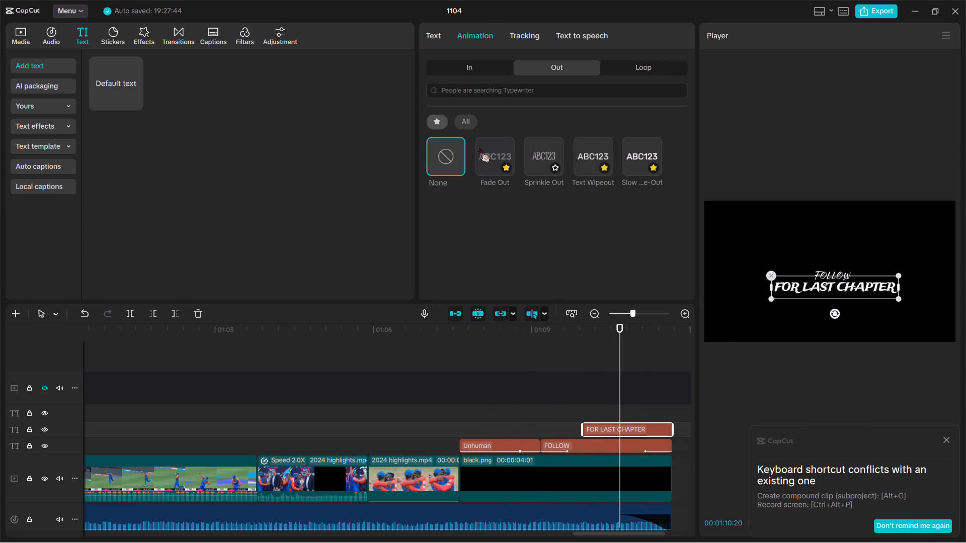
left_click(491, 154)
left_click_drag(491, 154, 460, 78)
left_click(451, 58)
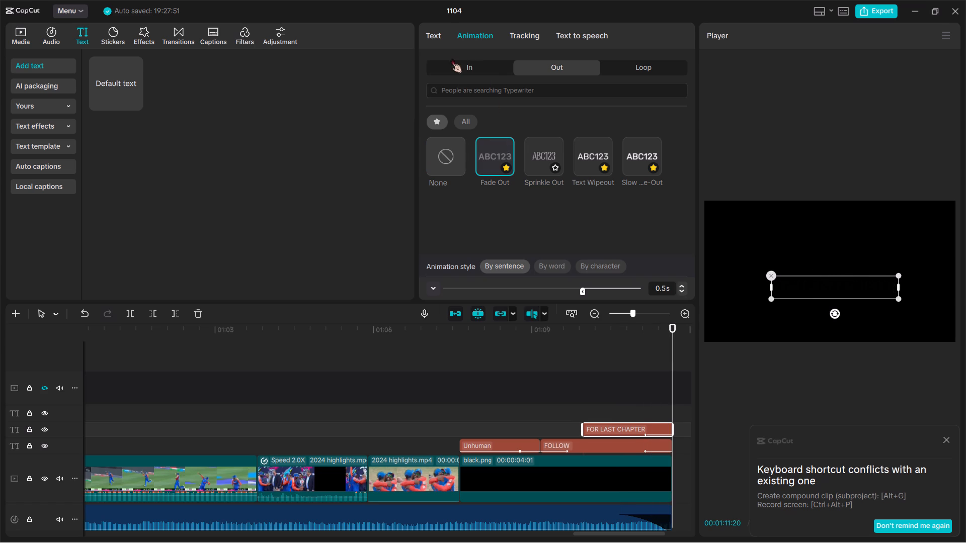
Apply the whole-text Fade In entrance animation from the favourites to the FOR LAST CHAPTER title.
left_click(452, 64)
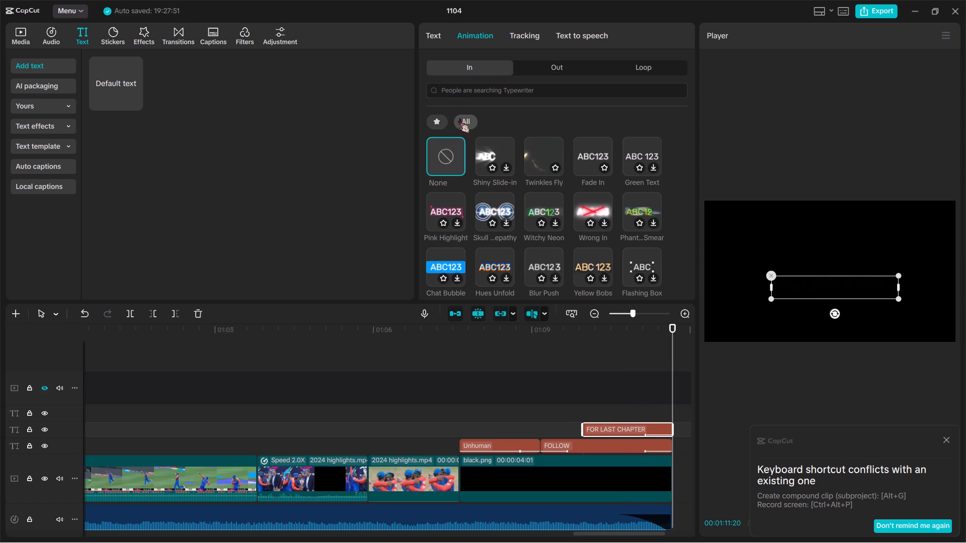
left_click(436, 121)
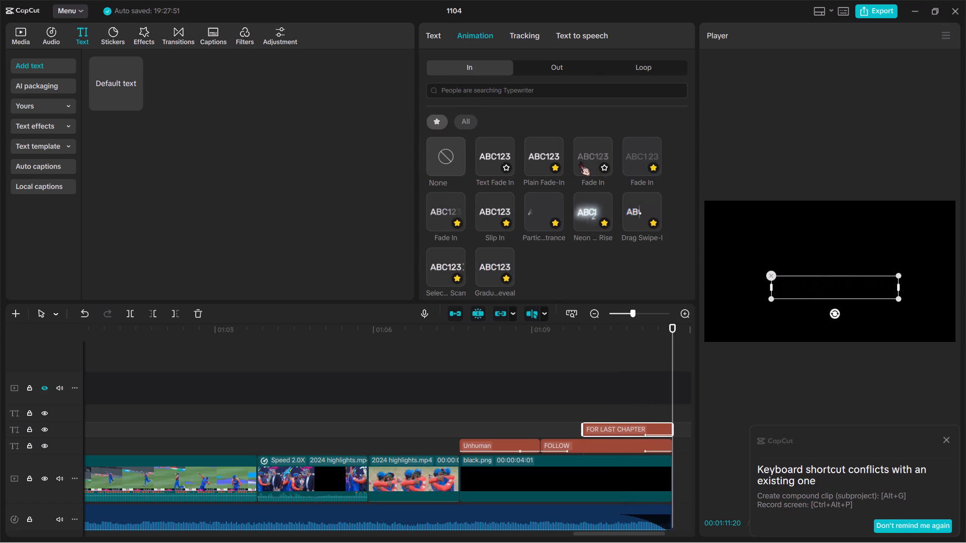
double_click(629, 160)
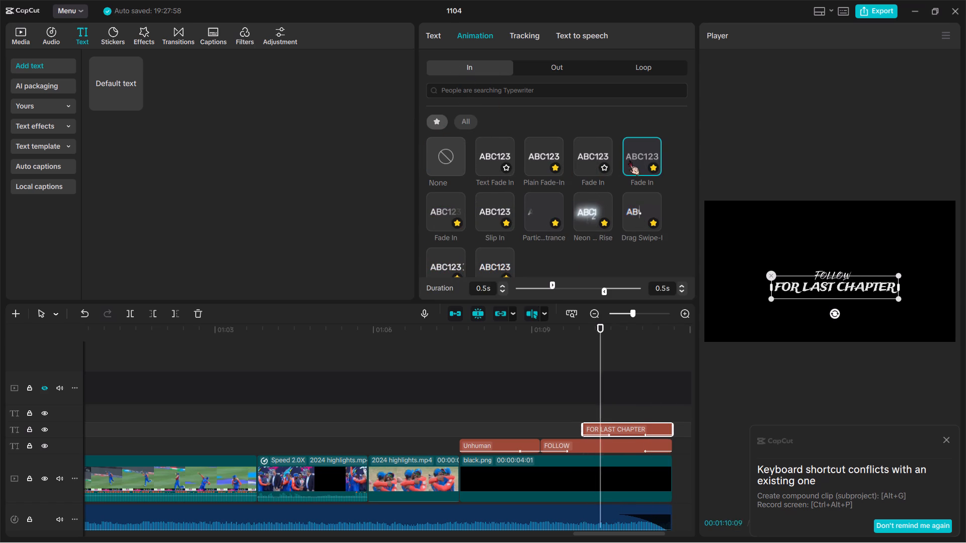
Play back the closing black screen to check the timing and animations of all three titles.
key("space")
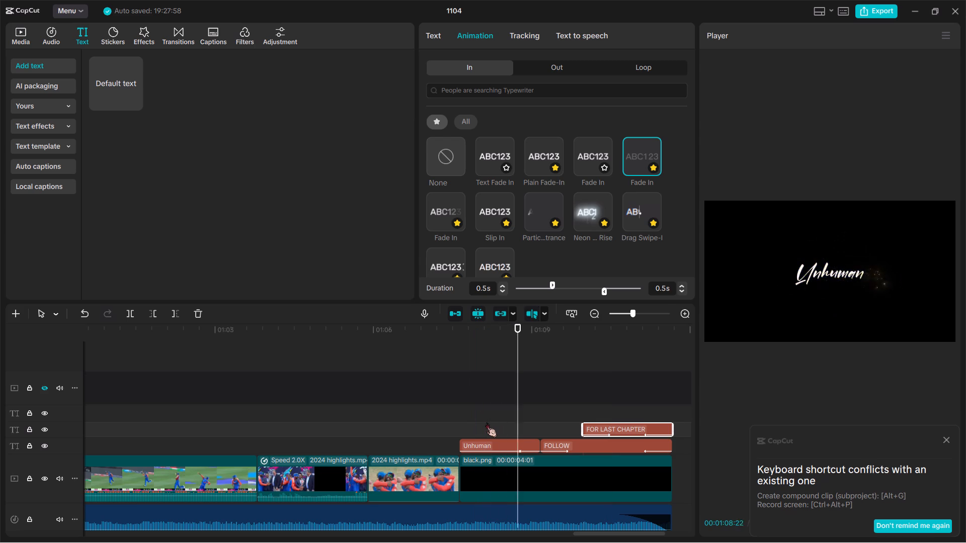
key("space")
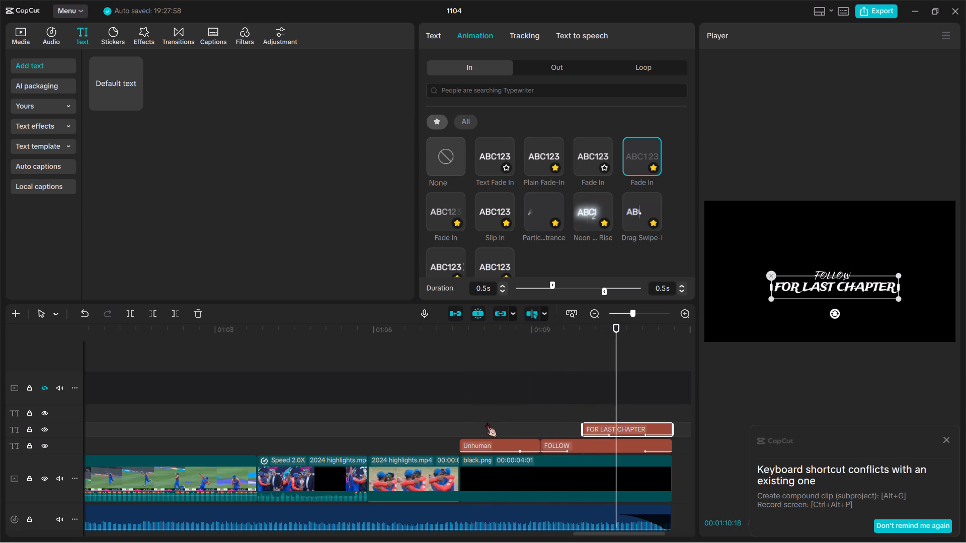
key("space")
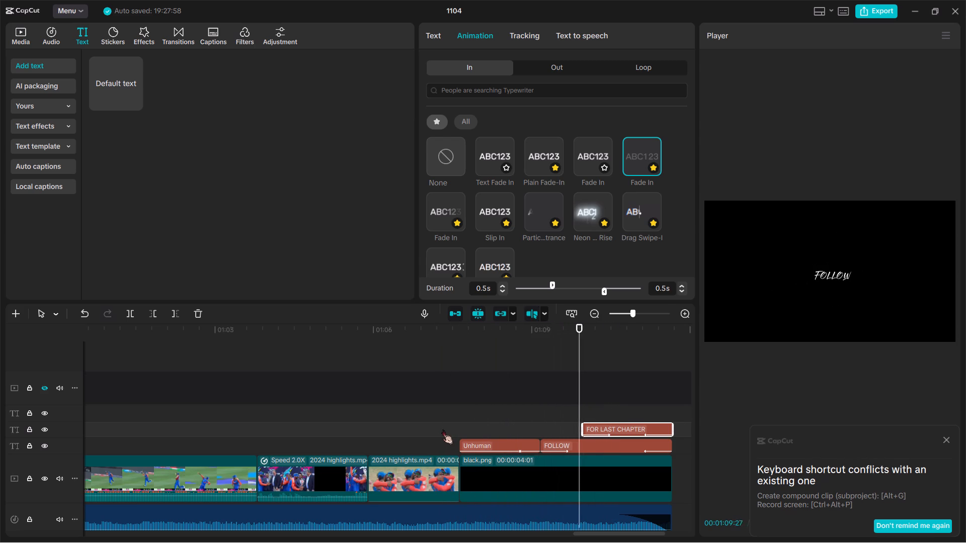
key("space")
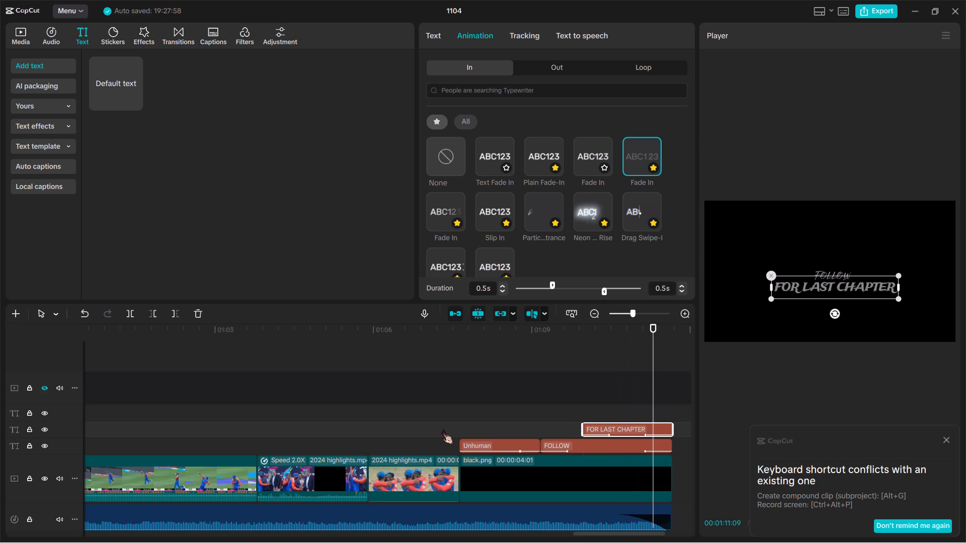
left_click(424, 404)
key("space")
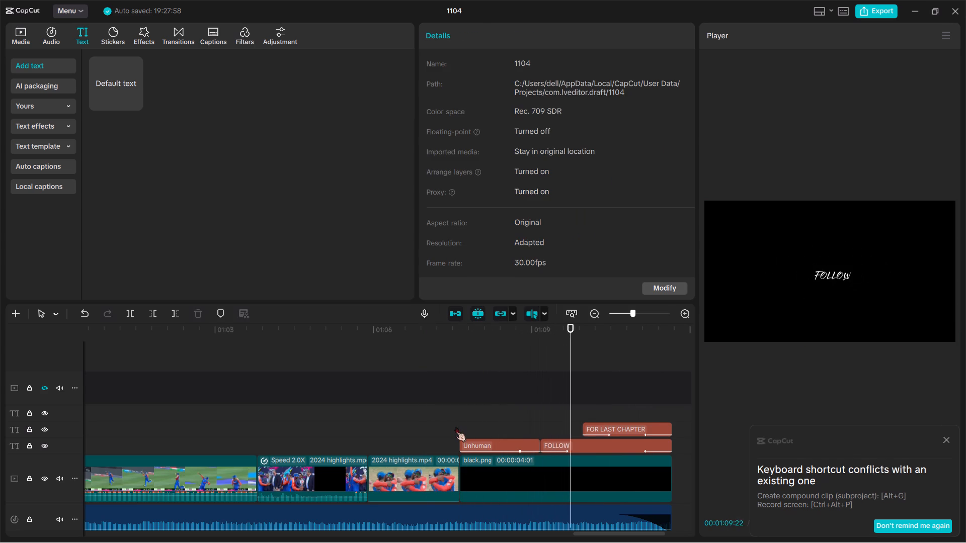
key("space")
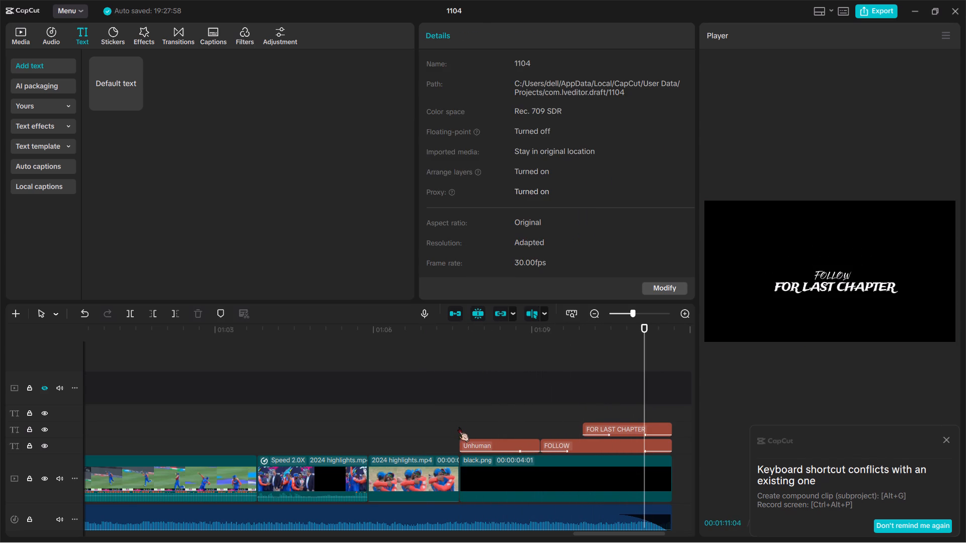
Move the FOLLOW title slightly higher in the frame and raise the FOR LAST CHAPTER title to sit just beneath it.
left_click(599, 430)
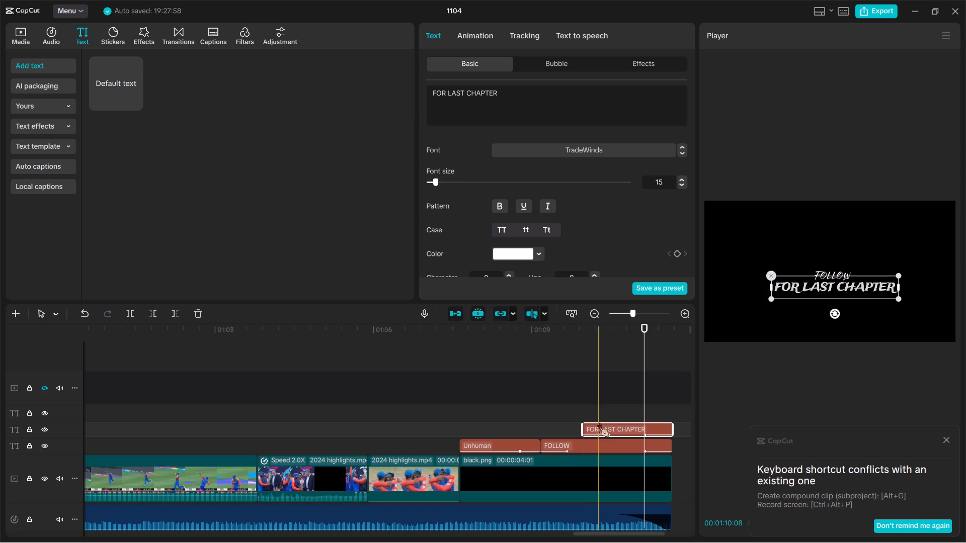
left_click(569, 442)
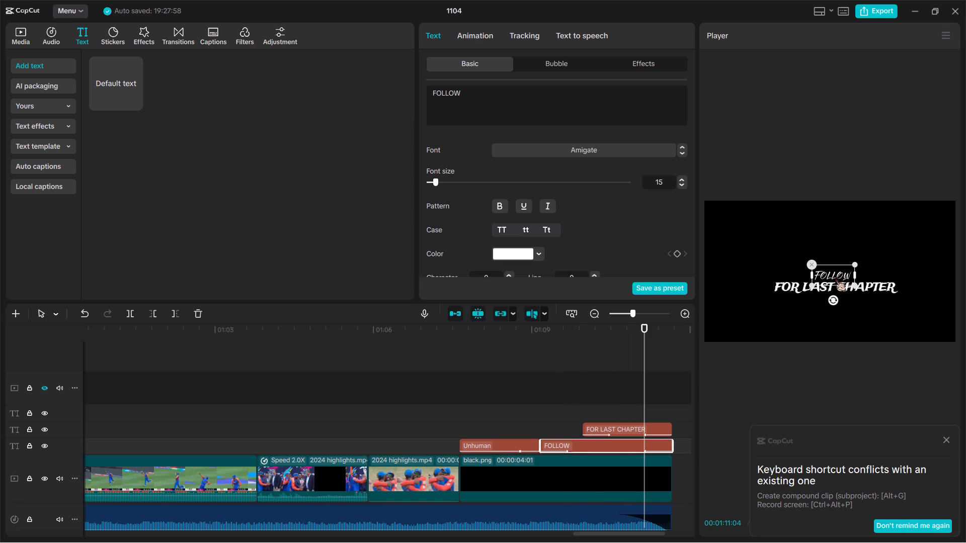
left_click_drag(829, 268, 831, 262)
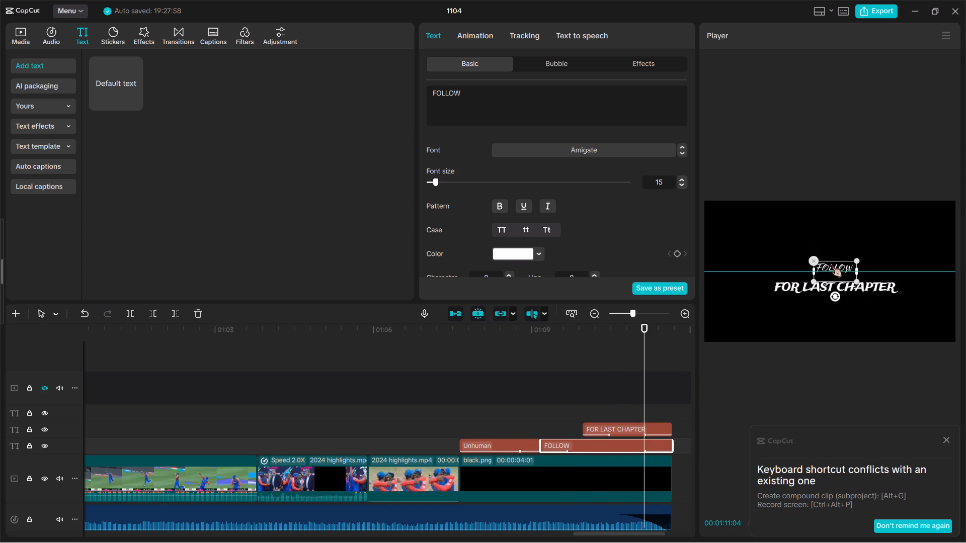
left_click_drag(831, 262, 831, 261)
left_click(807, 287)
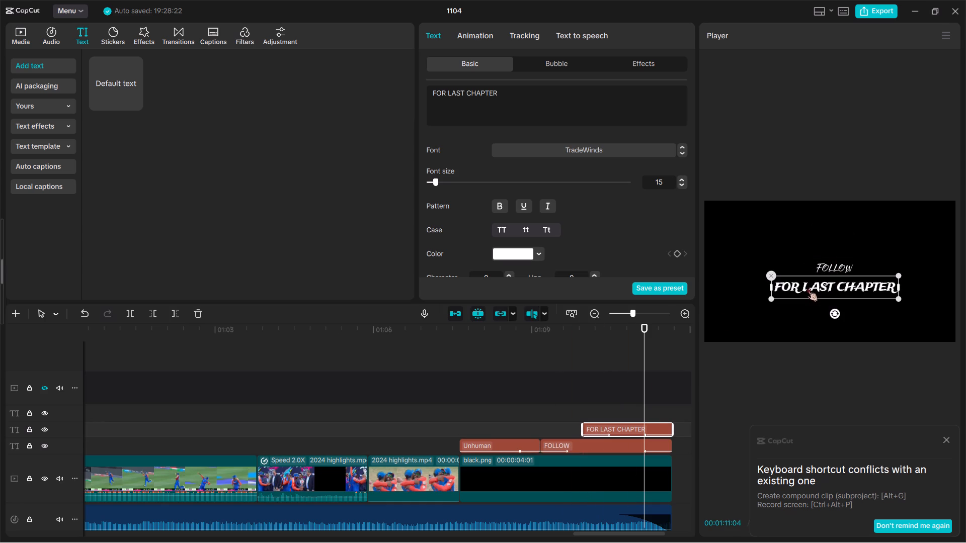
left_click(823, 287)
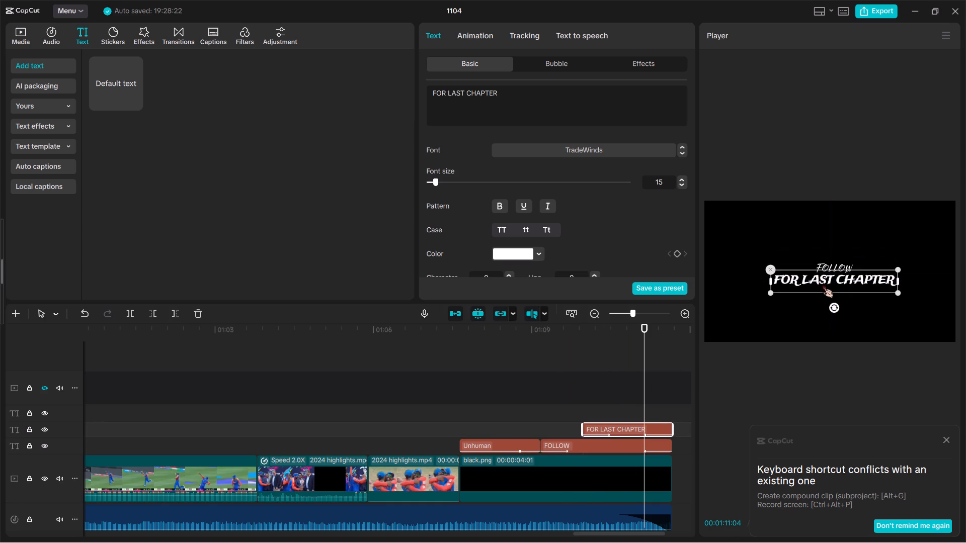
Try Gradu...eveal as the FOR LAST CHAPTER title's entrance, replace it with the letter-by-letter Fade In favourite, and play back the ending.
left_click(480, 31)
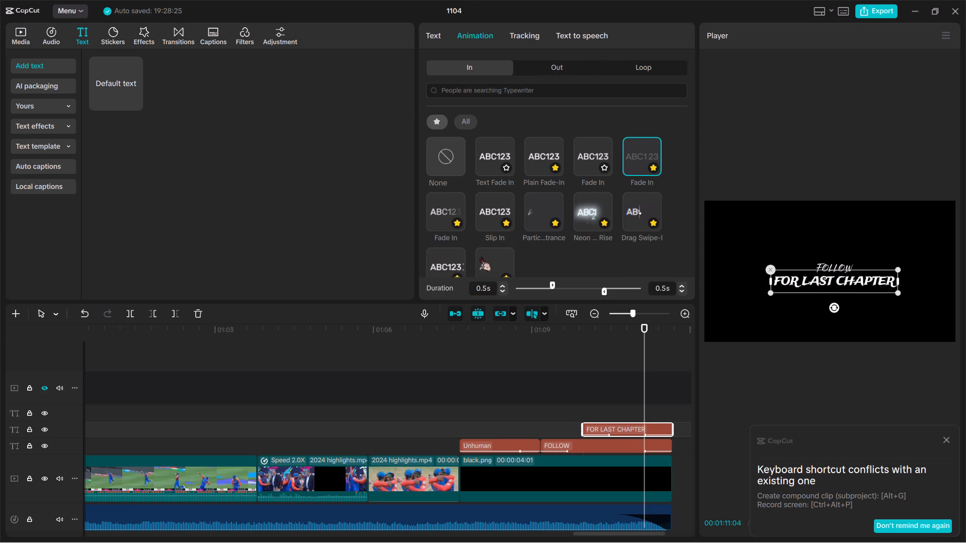
double_click(480, 258)
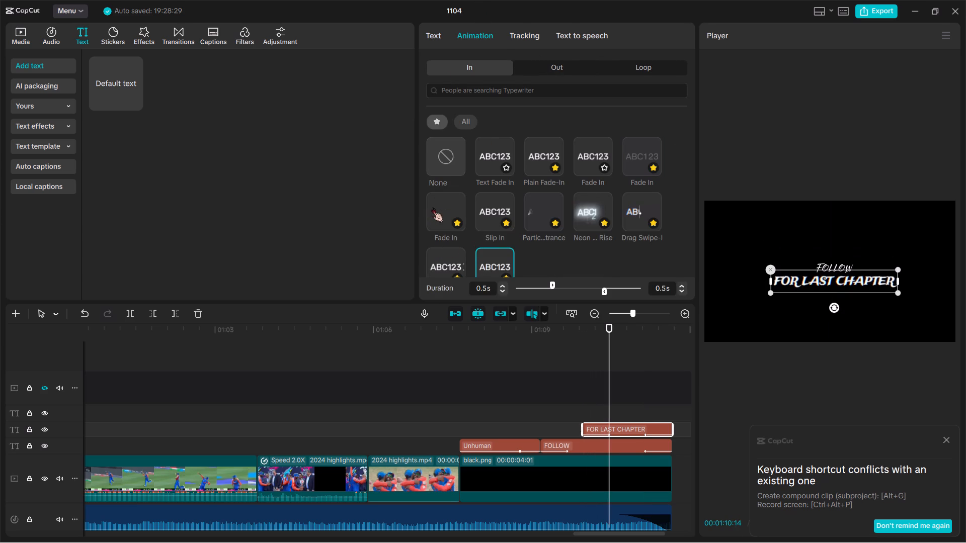
double_click(432, 207)
key("space")
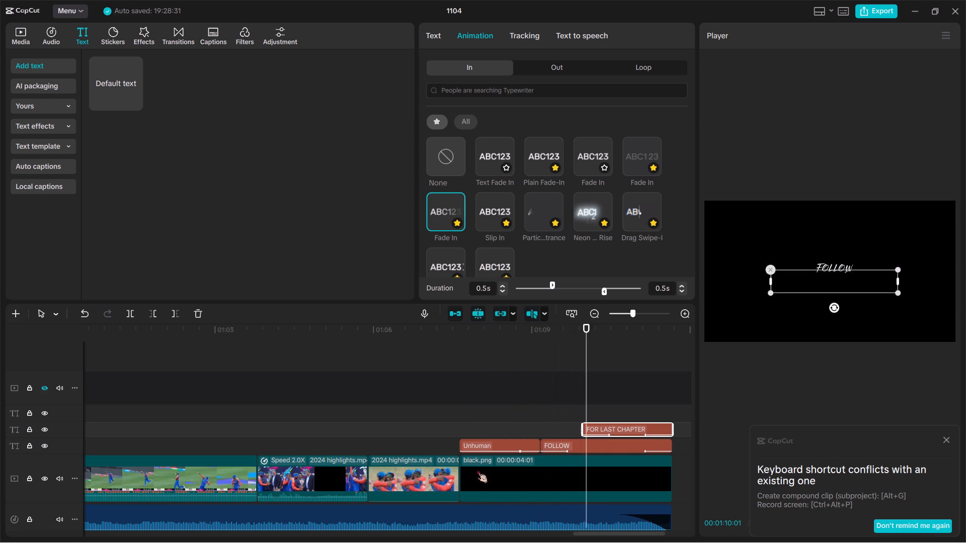
key("space")
left_click(395, 399)
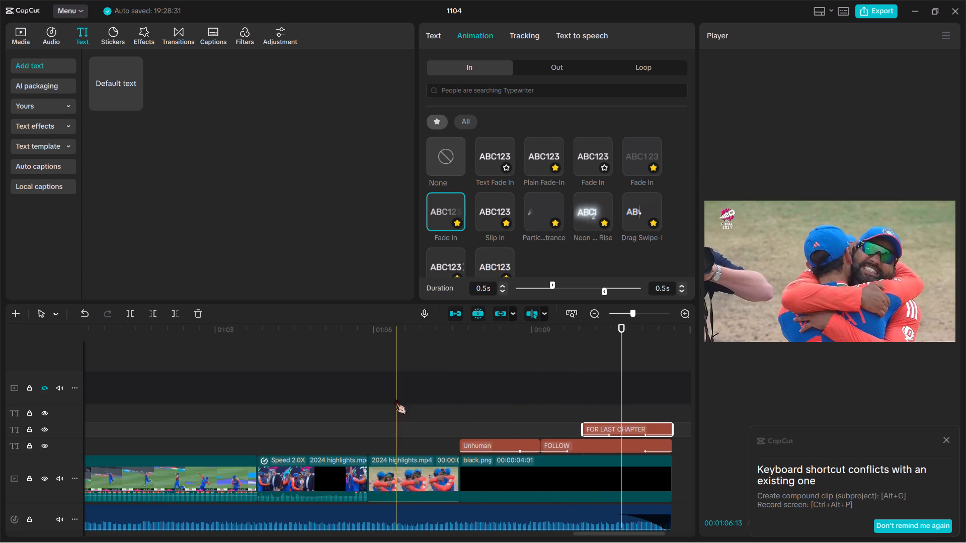
key("space")
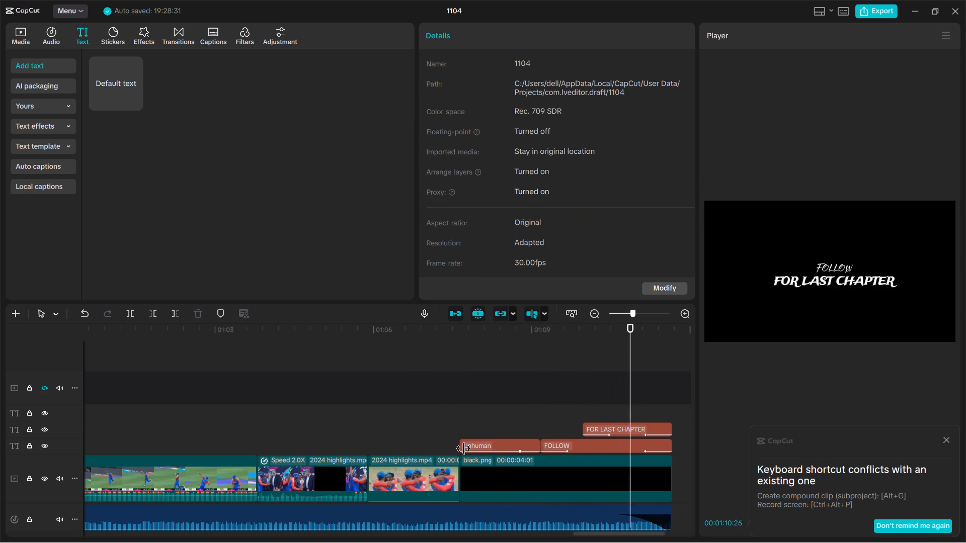
key("space")
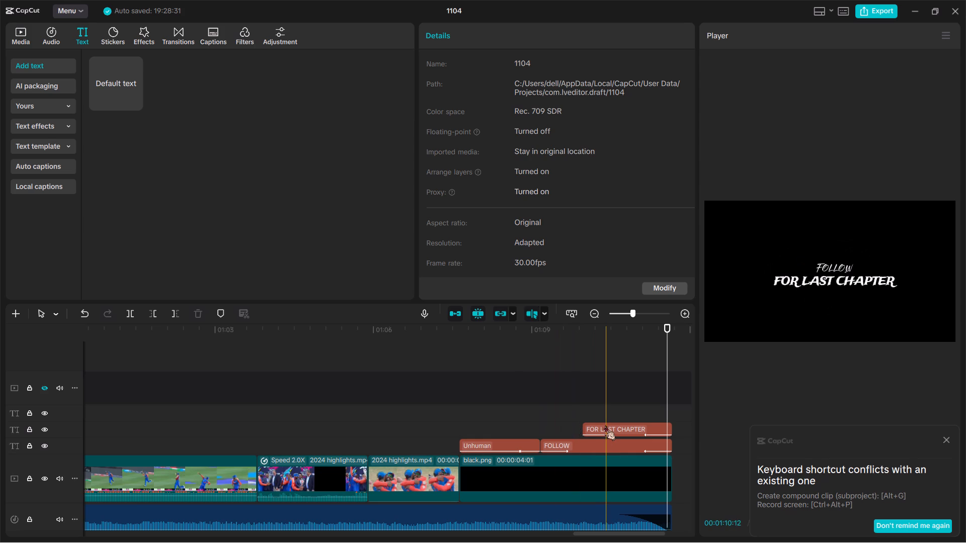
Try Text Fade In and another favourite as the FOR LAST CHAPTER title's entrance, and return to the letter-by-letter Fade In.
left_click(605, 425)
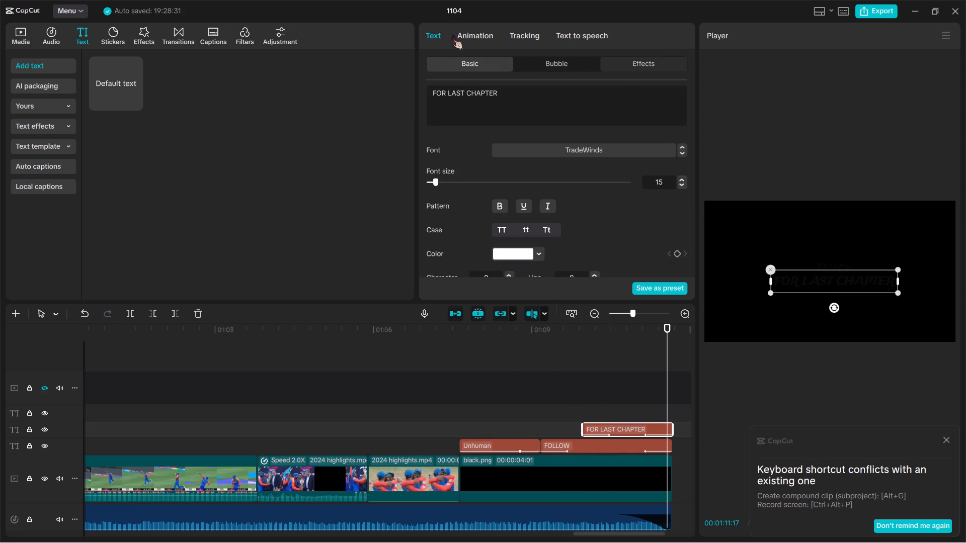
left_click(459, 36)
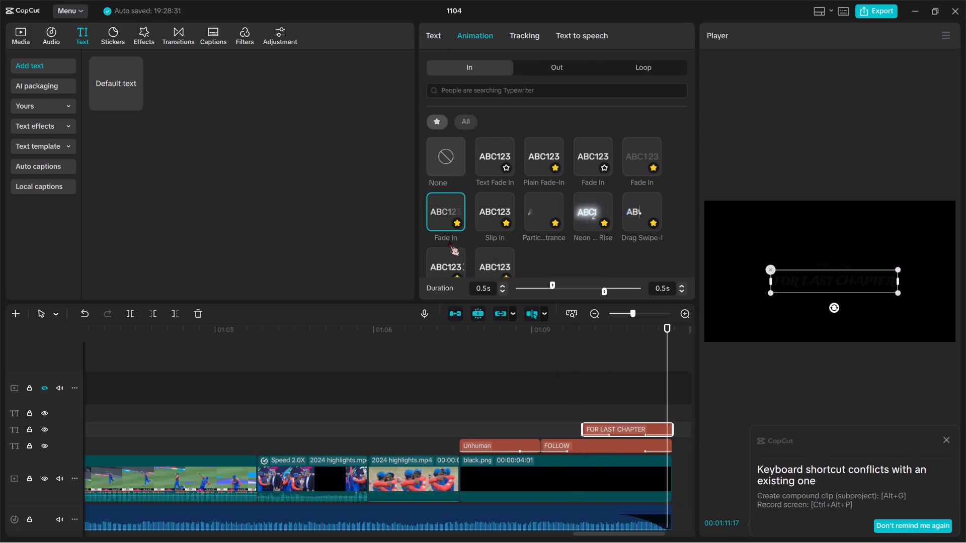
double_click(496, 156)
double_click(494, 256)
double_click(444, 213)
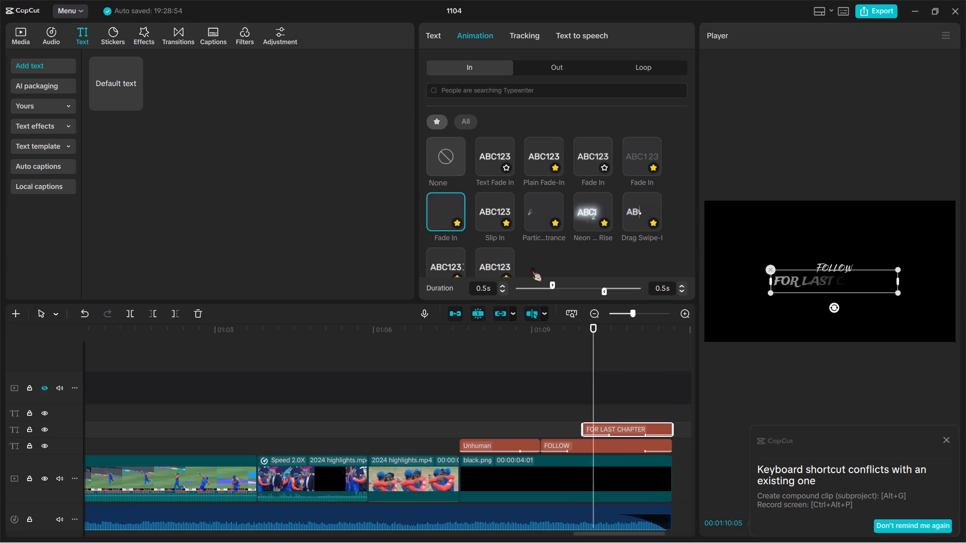
Lengthen the FOR LAST CHAPTER title's entrance animation to 1.2 s.
left_click_drag(561, 282, 589, 284)
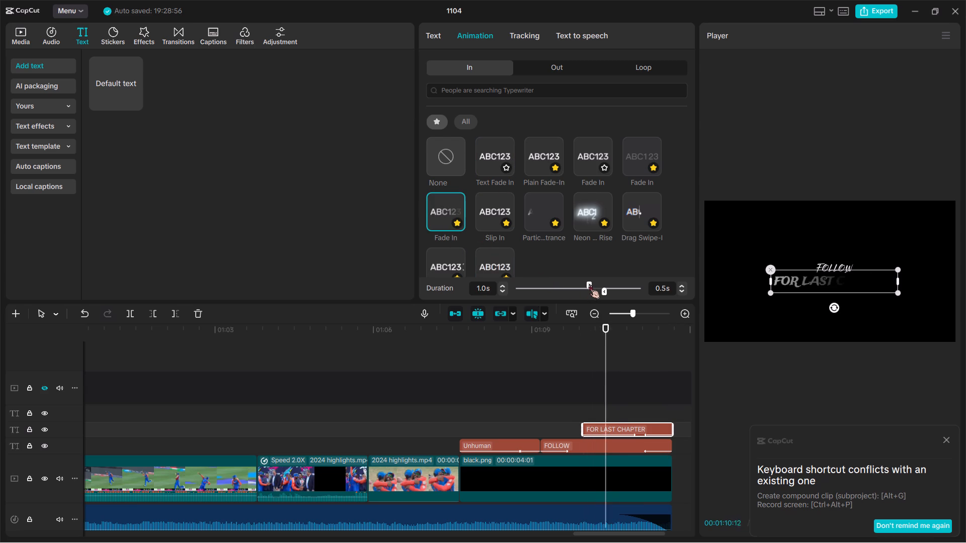
left_click_drag(589, 284, 604, 285)
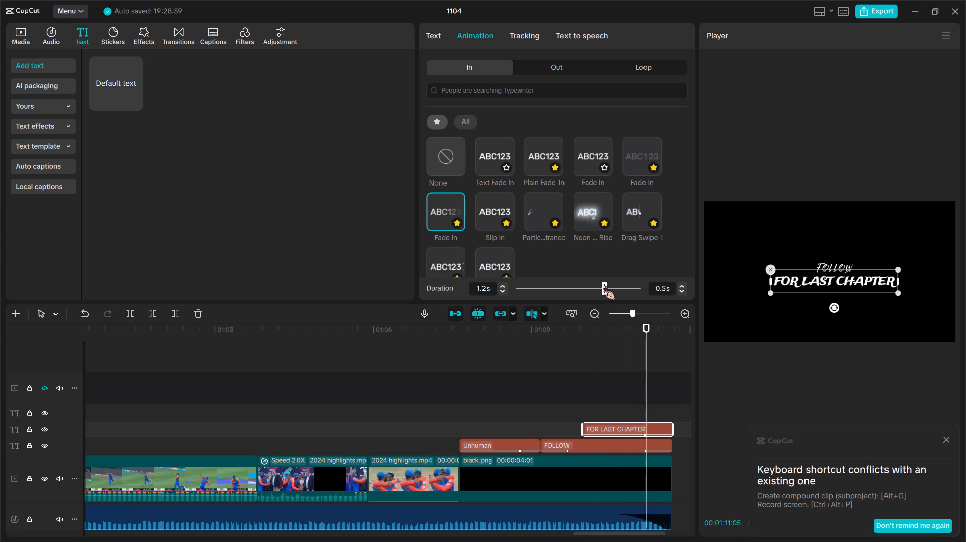
Try the Shiny Slide-in entrance from the full animation collection and add Fade In to the favourites.
left_click(464, 119)
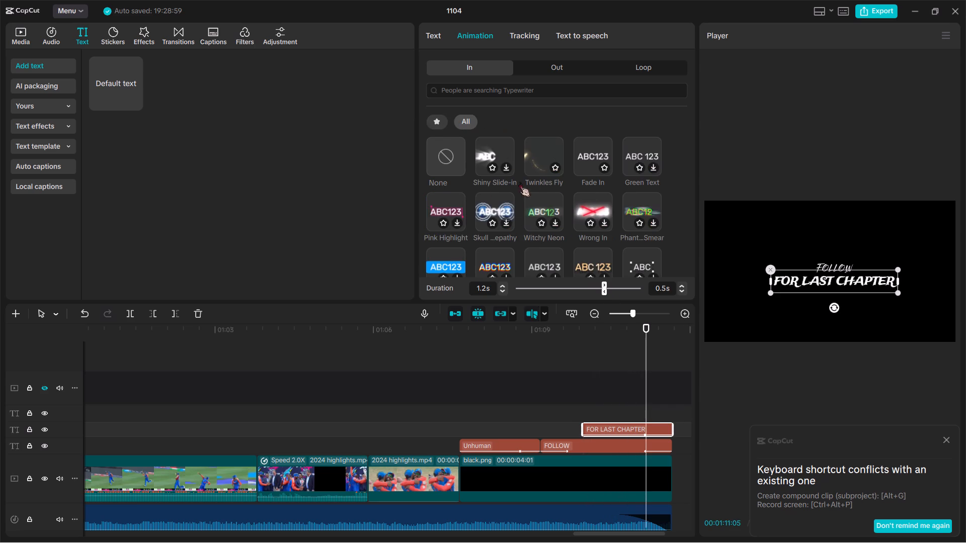
double_click(495, 148)
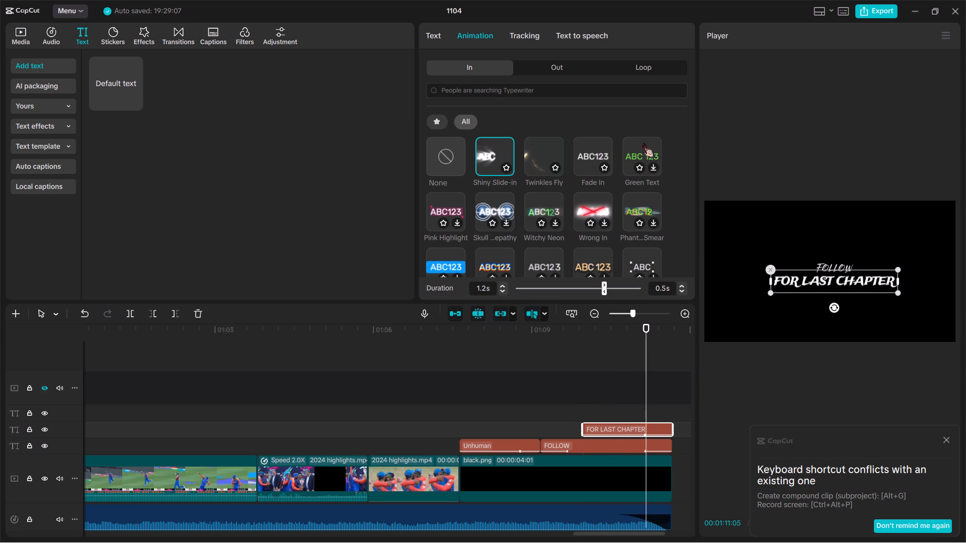
left_click(603, 165)
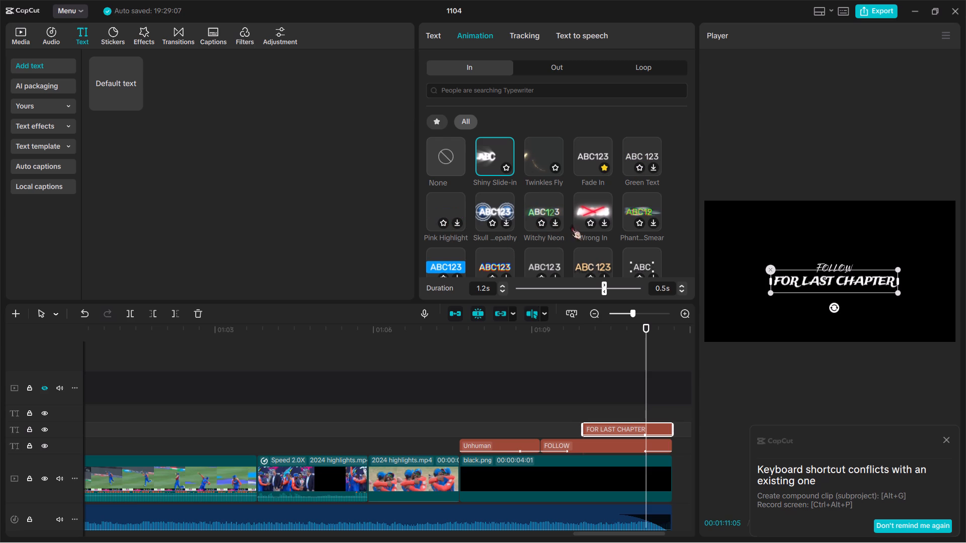
Browse further entrance animations and apply the whole-text Fade In favourite to the FOR LAST CHAPTER title.
scroll(596, 210, "down", 1)
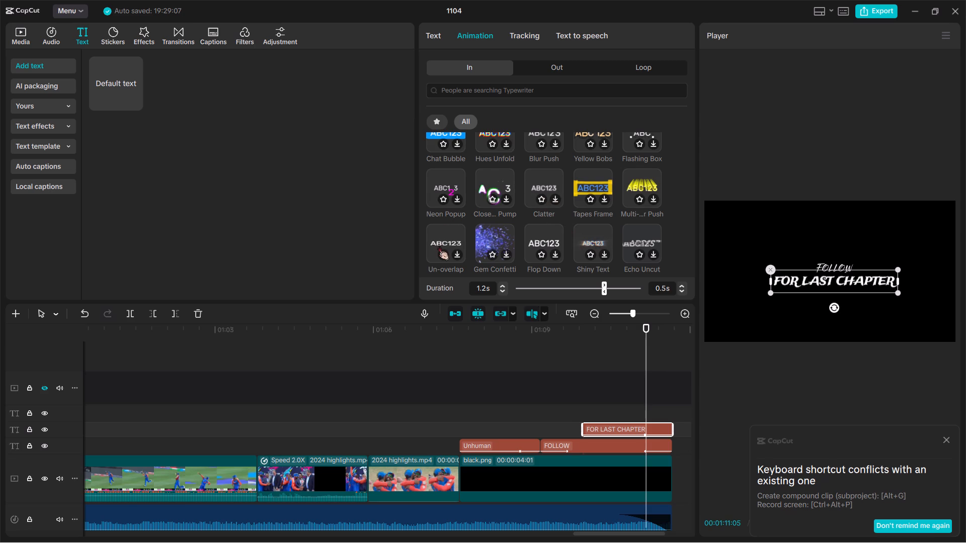
scroll(438, 245, "down", 1)
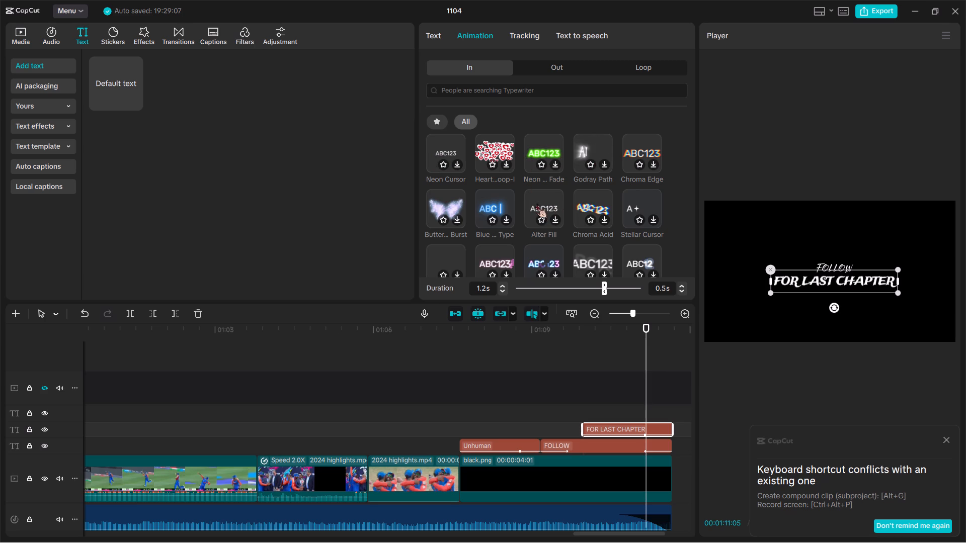
scroll(536, 204, "down", 1)
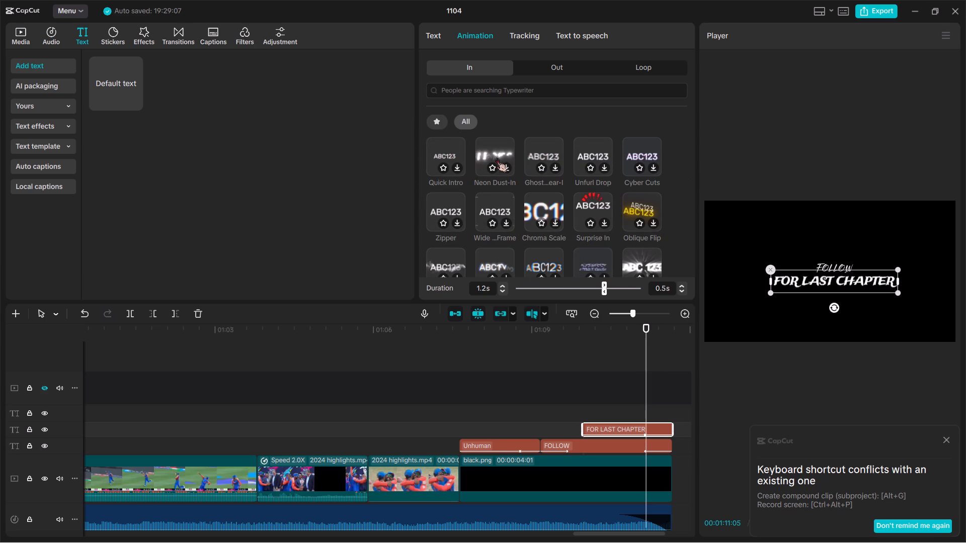
scroll(494, 156, "up", 3)
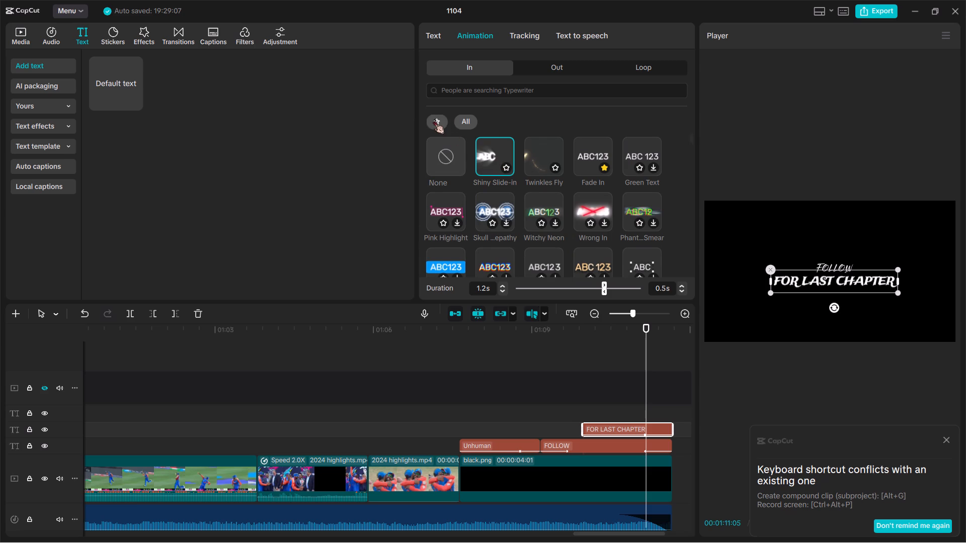
left_click(434, 119)
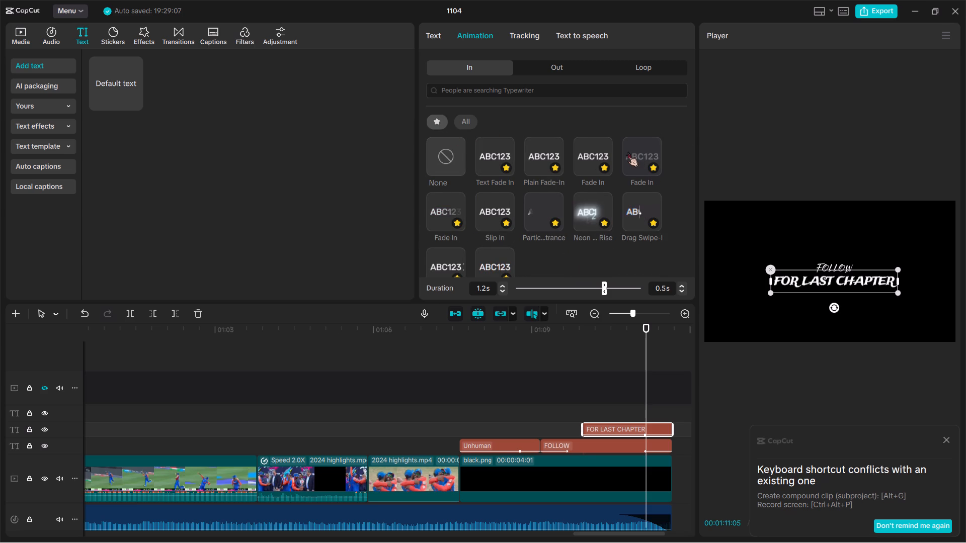
double_click(627, 152)
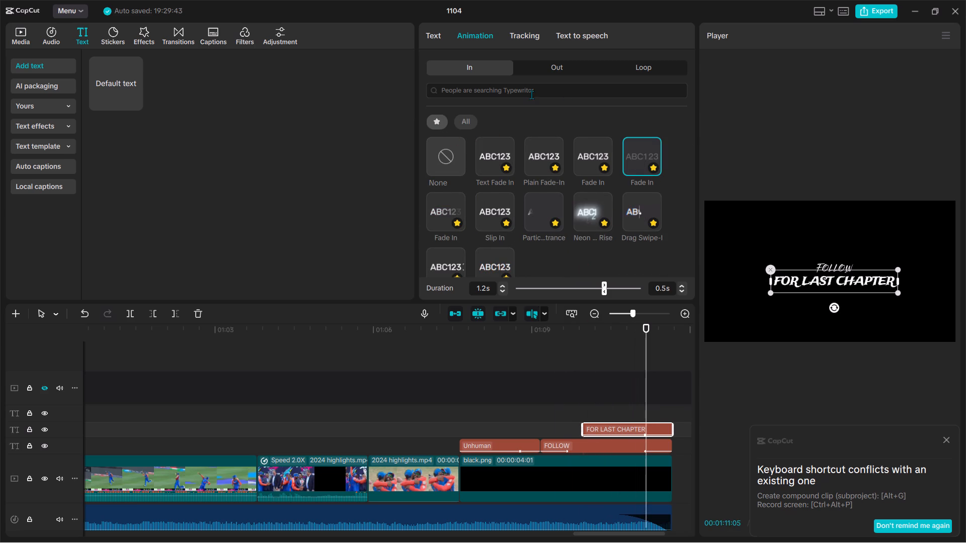
Change the FOR LAST CHAPTER title's font to the favourite Pinsel.
left_click(440, 33)
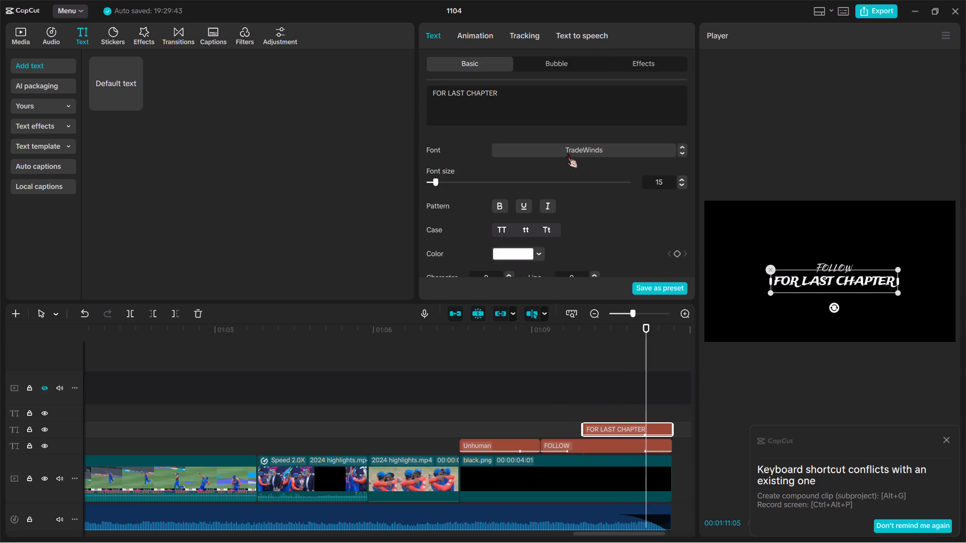
left_click(567, 153)
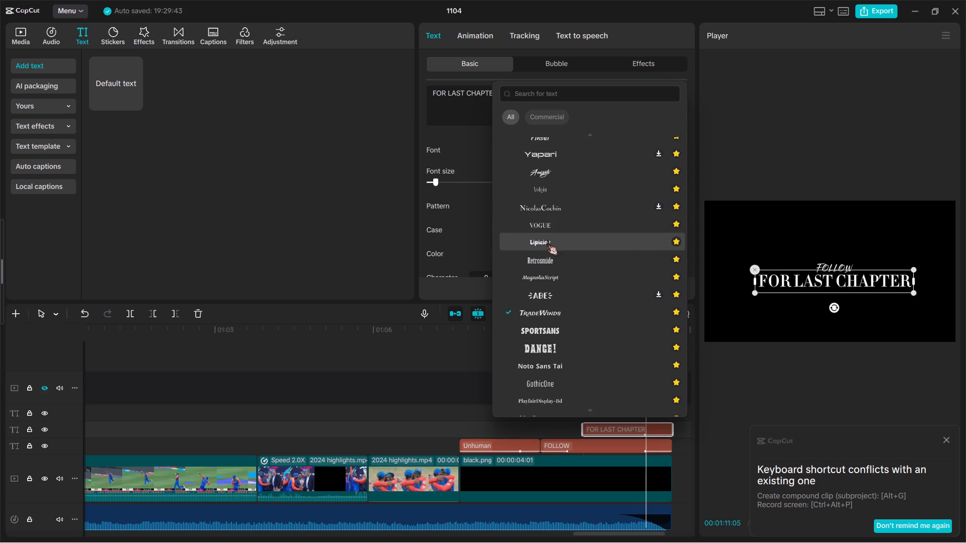
scroll(553, 152, "up", 1)
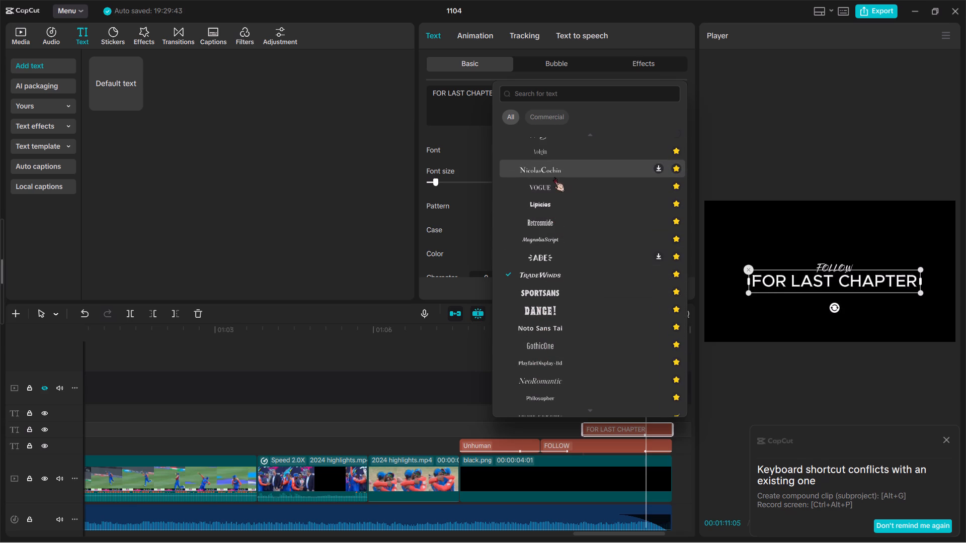
scroll(548, 155, "up", 1)
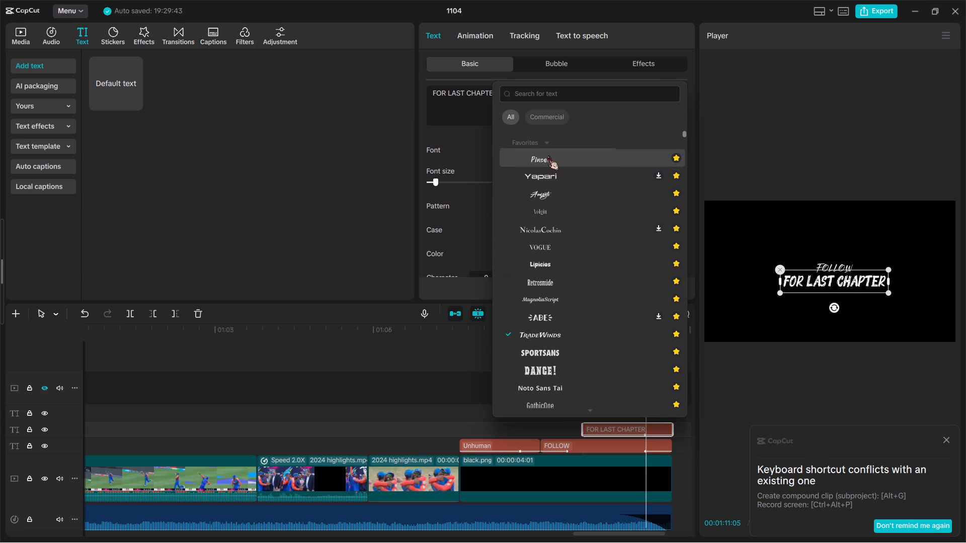
left_click(547, 154)
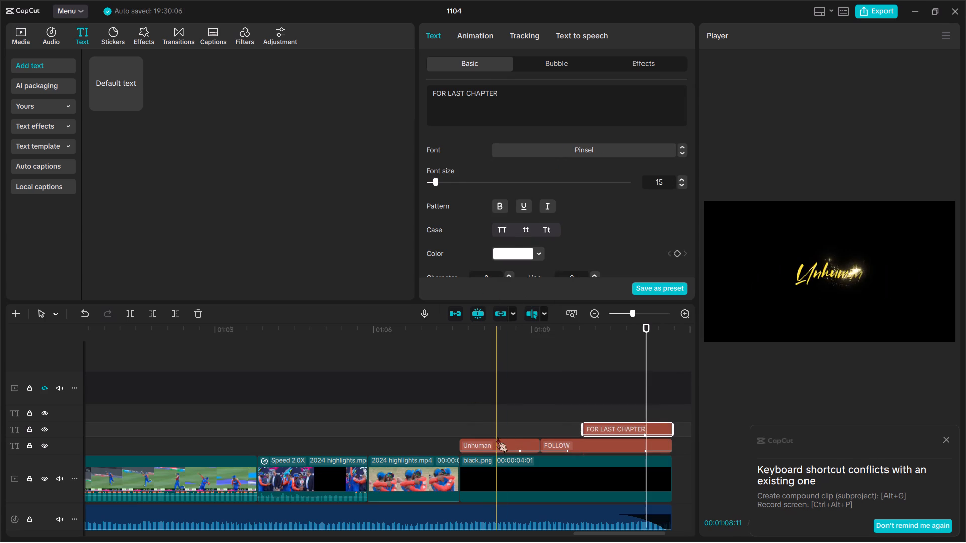
Check the Unhuman, FOLLOW and FOR LAST CHAPTER titles against each other on the closing black screen.
left_click(497, 437)
left_click(552, 439)
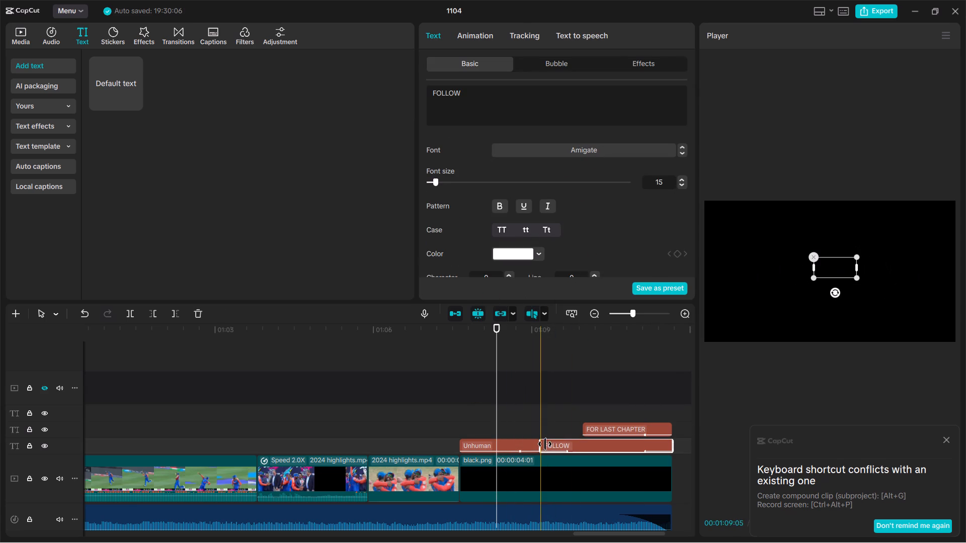
left_click(598, 429)
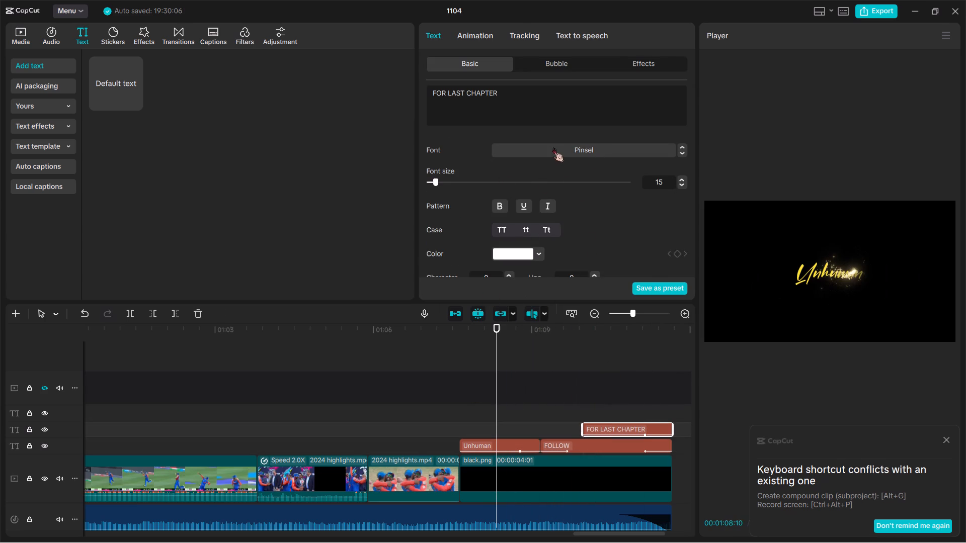
left_click(602, 408)
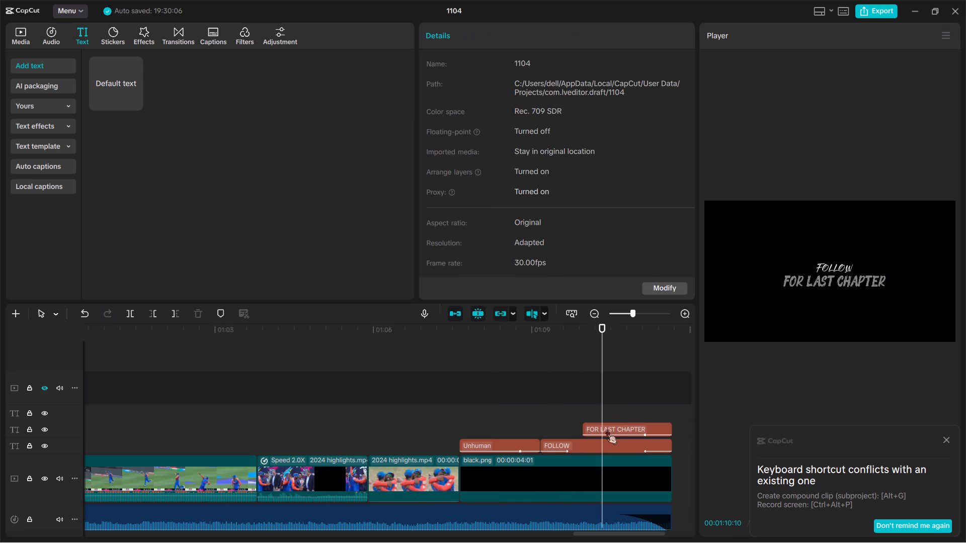
Preview alternative favourite, recently used and preset fonts on the FOR LAST CHAPTER title without choosing one.
left_click(606, 429)
left_click(583, 153)
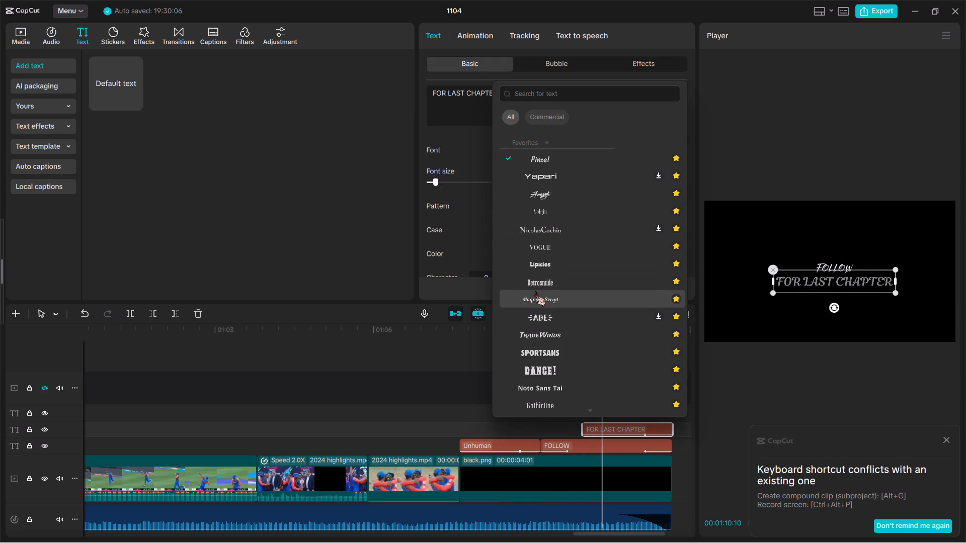
scroll(535, 291, "down", 2)
scroll(538, 363, "down", 1)
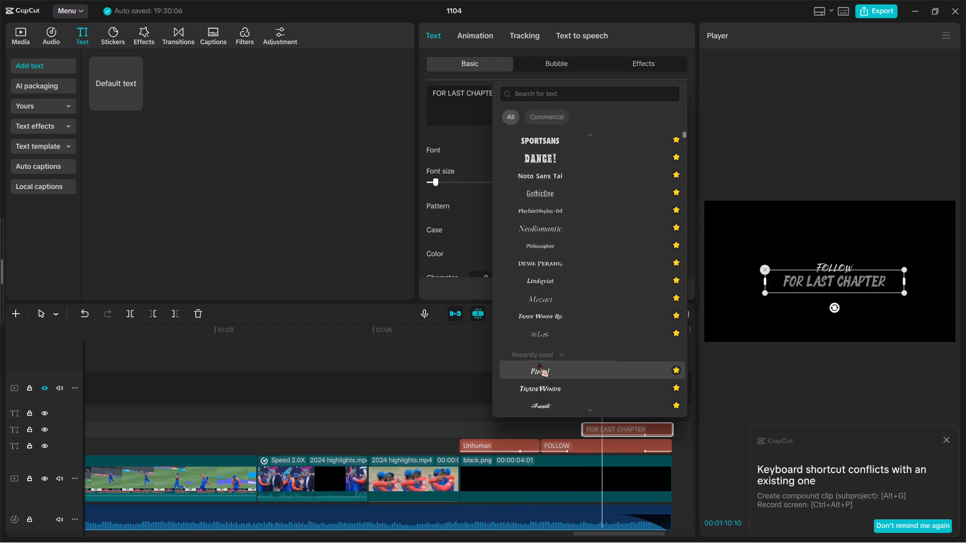
scroll(538, 363, "down", 1)
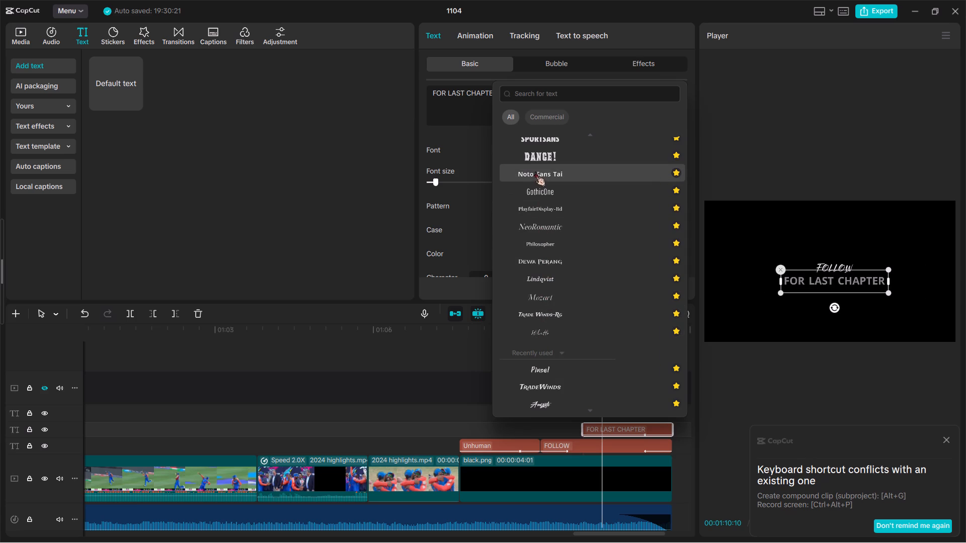
scroll(535, 171, "up", 1)
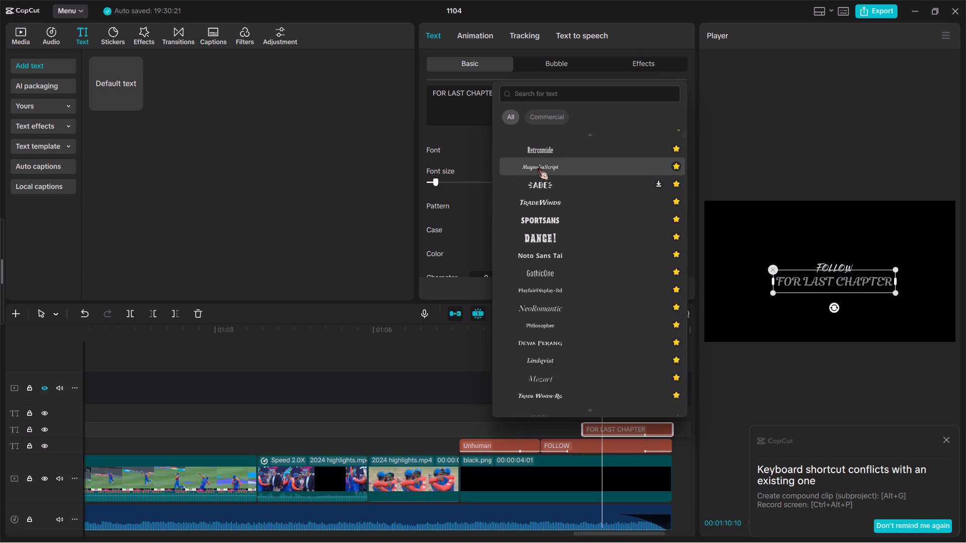
scroll(529, 232, "down", 1)
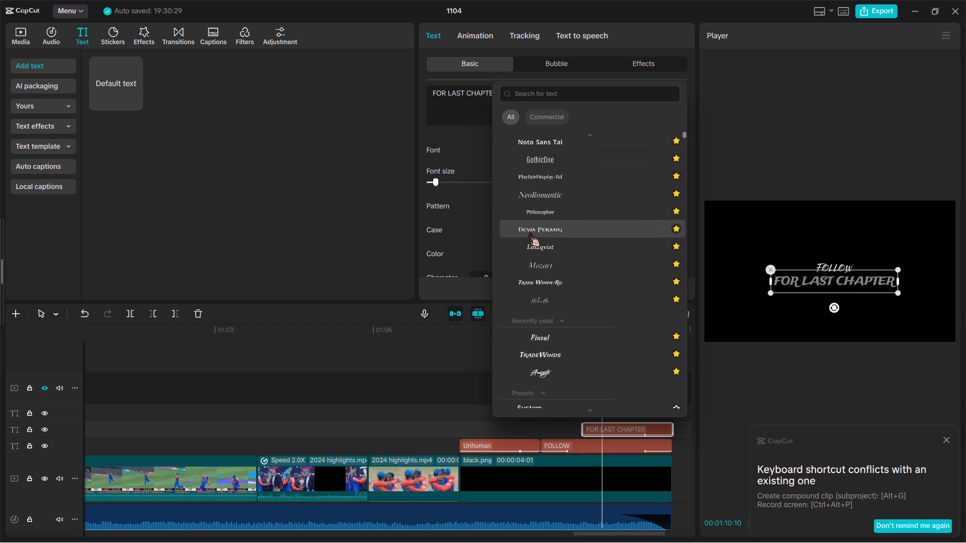
scroll(525, 313, "down", 1)
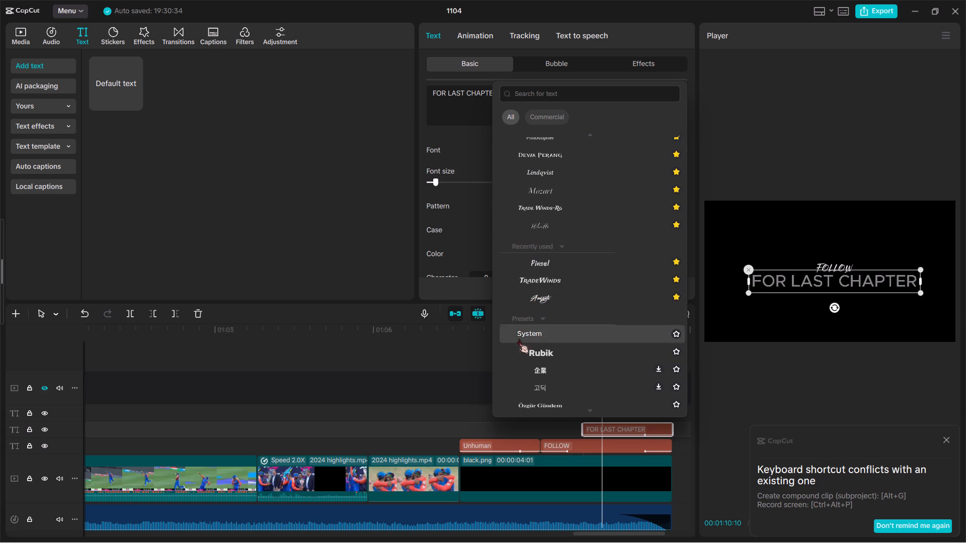
scroll(523, 354, "down", 1)
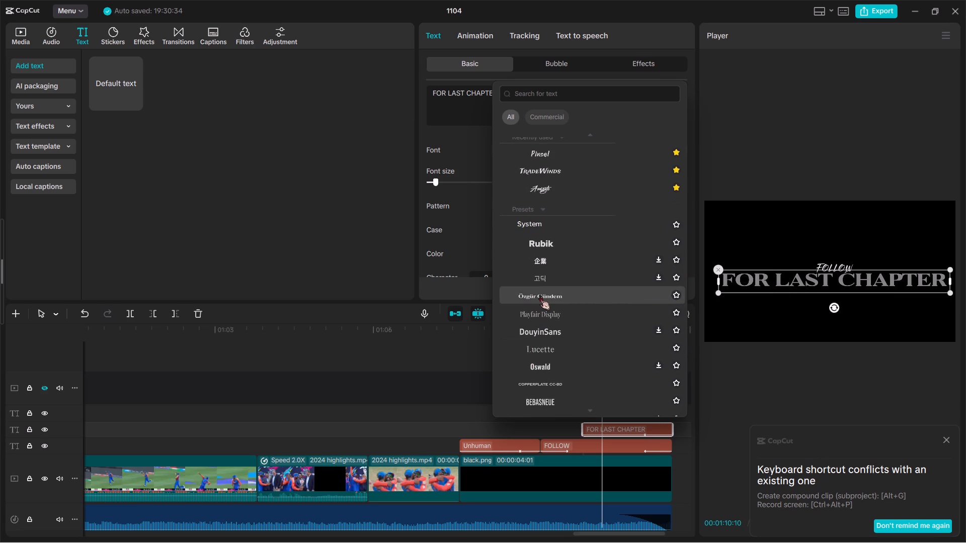
scroll(544, 383, "down", 1)
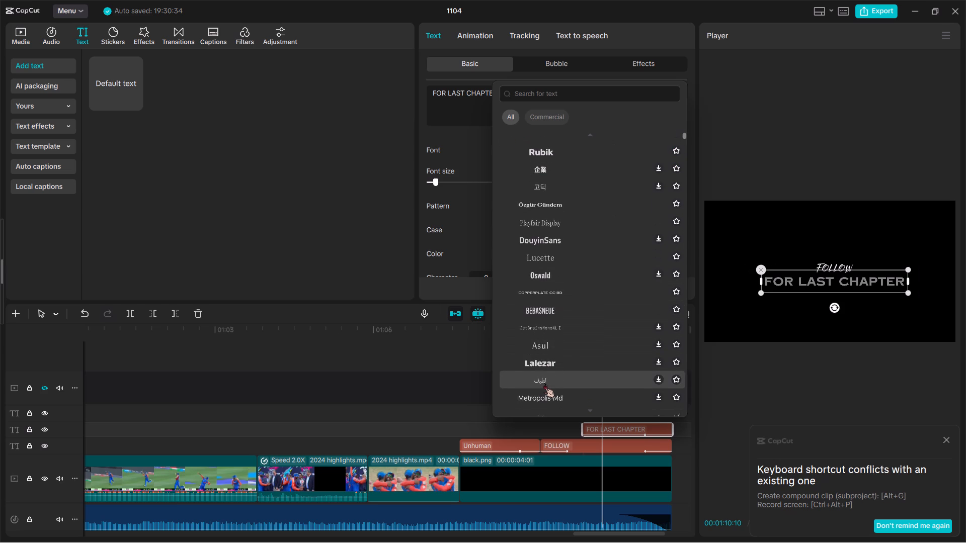
scroll(557, 353, "up", 6)
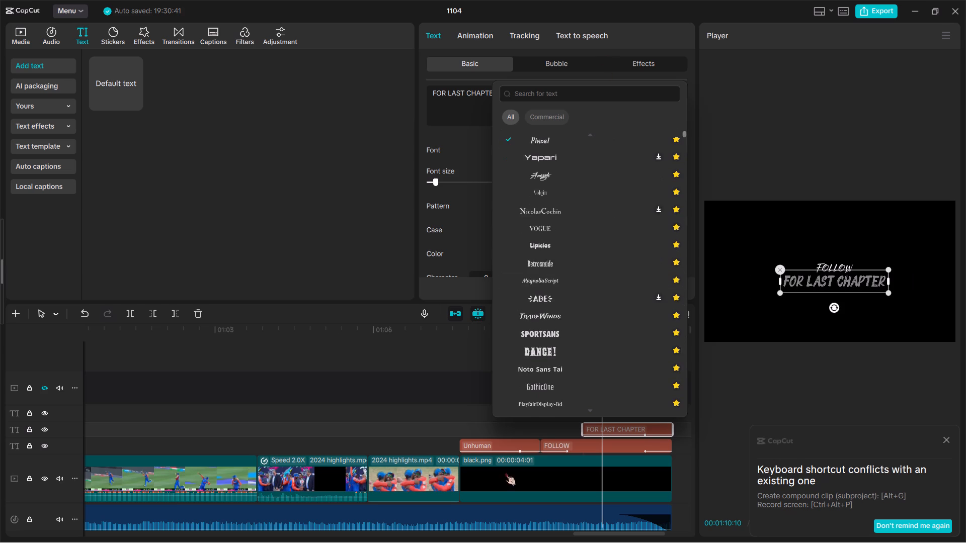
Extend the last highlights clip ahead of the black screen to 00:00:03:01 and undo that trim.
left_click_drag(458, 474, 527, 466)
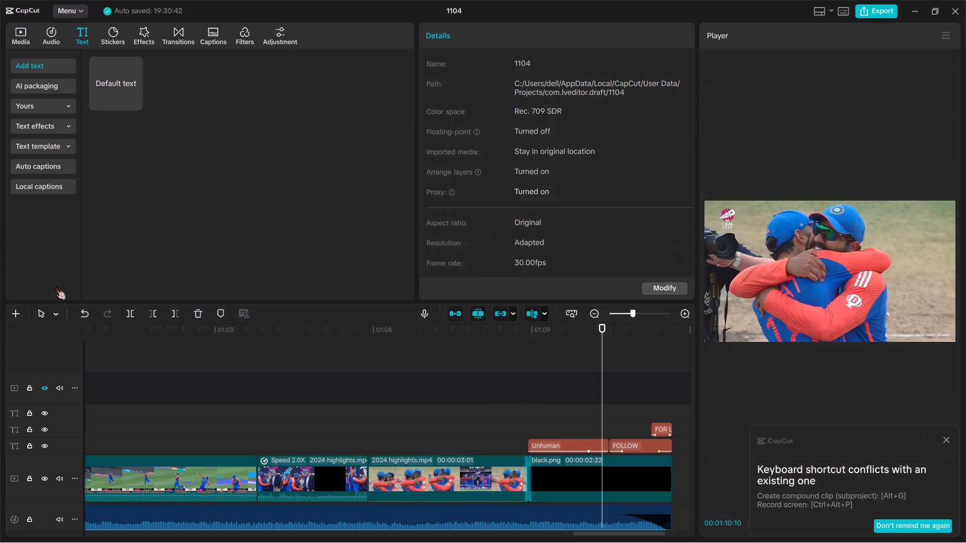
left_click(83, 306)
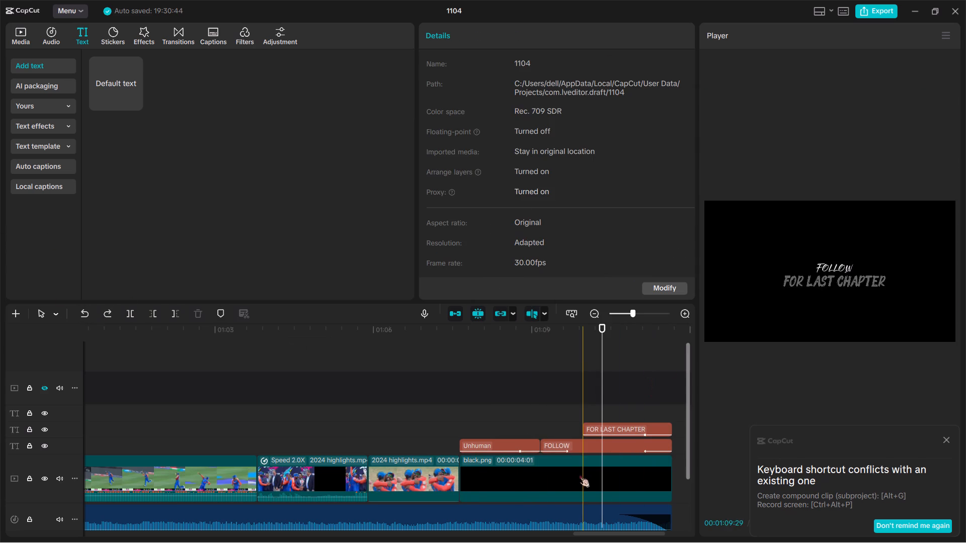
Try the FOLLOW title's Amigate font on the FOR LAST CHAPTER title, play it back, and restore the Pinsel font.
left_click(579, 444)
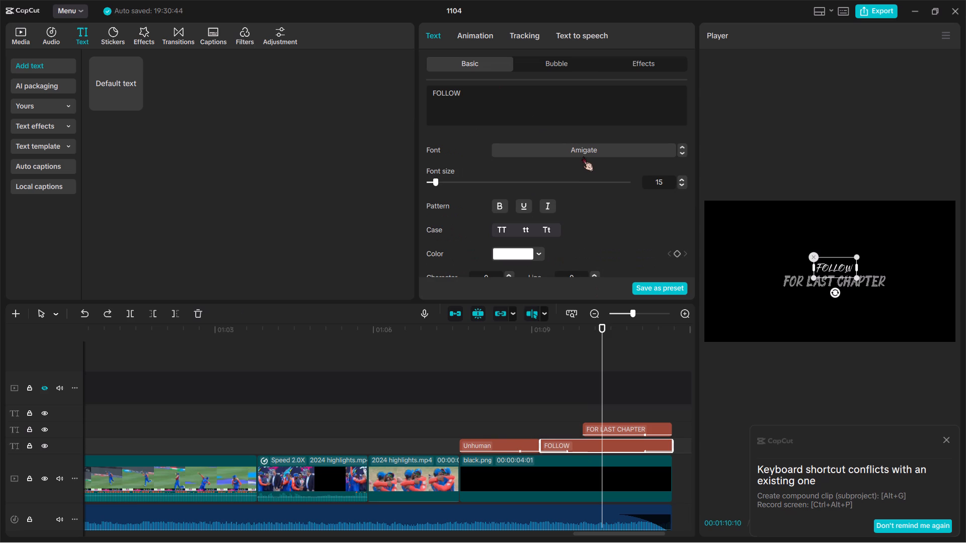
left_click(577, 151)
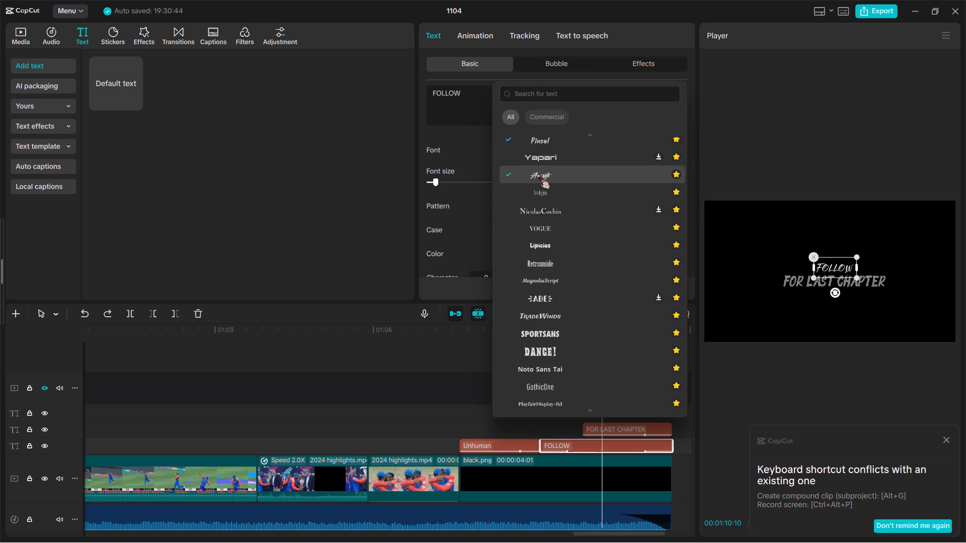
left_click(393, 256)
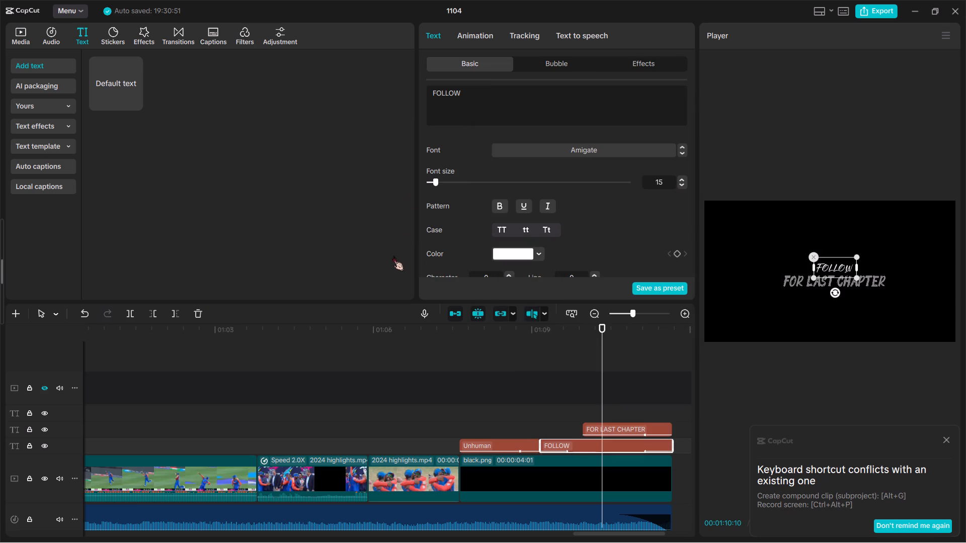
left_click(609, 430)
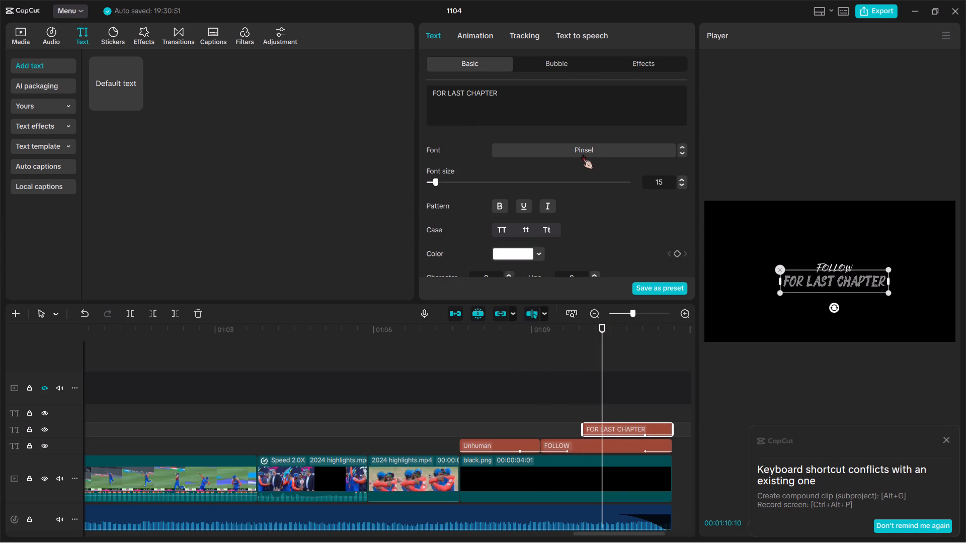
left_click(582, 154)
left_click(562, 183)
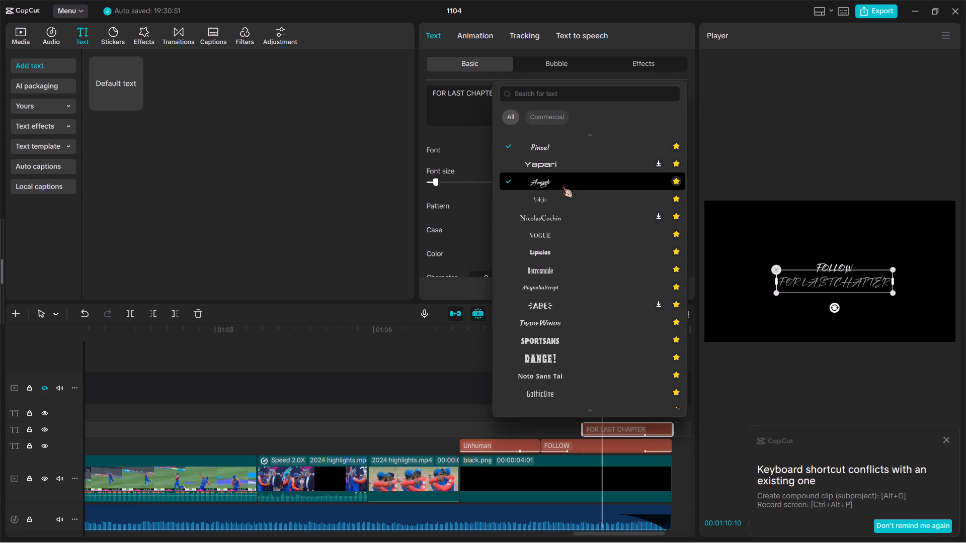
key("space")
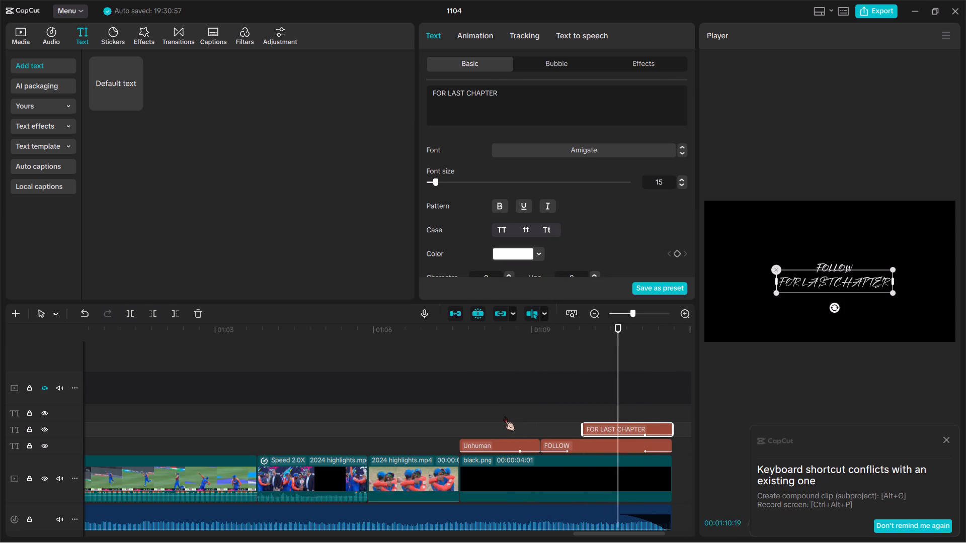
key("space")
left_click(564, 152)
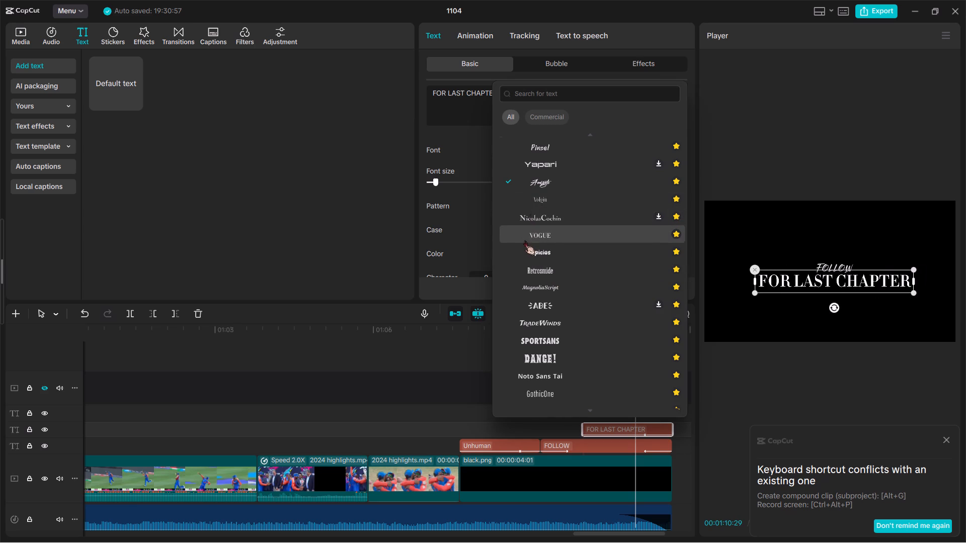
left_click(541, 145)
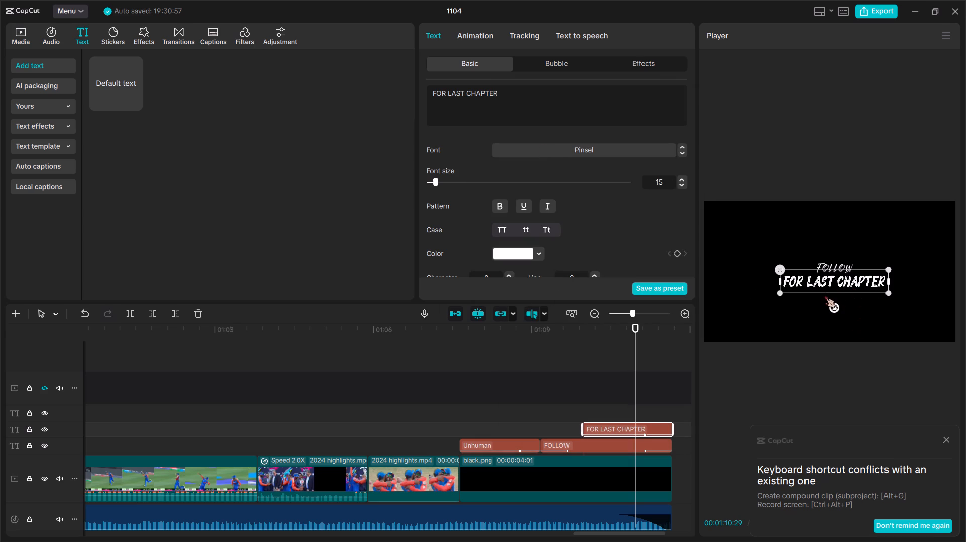
Play back the closing titles and set the FOR LAST CHAPTER title's Fade In entrance duration to 0.6 s.
scroll(510, 219, "down", 1)
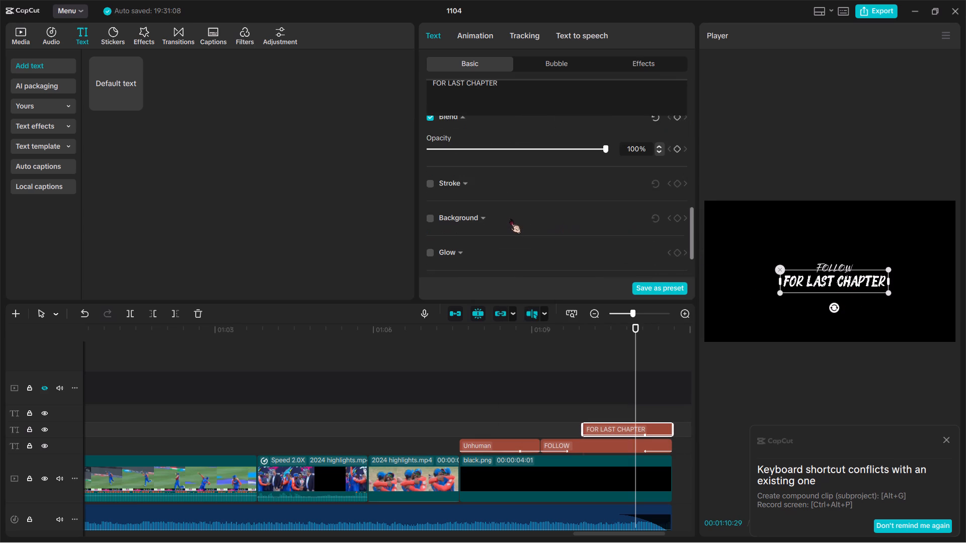
key("space")
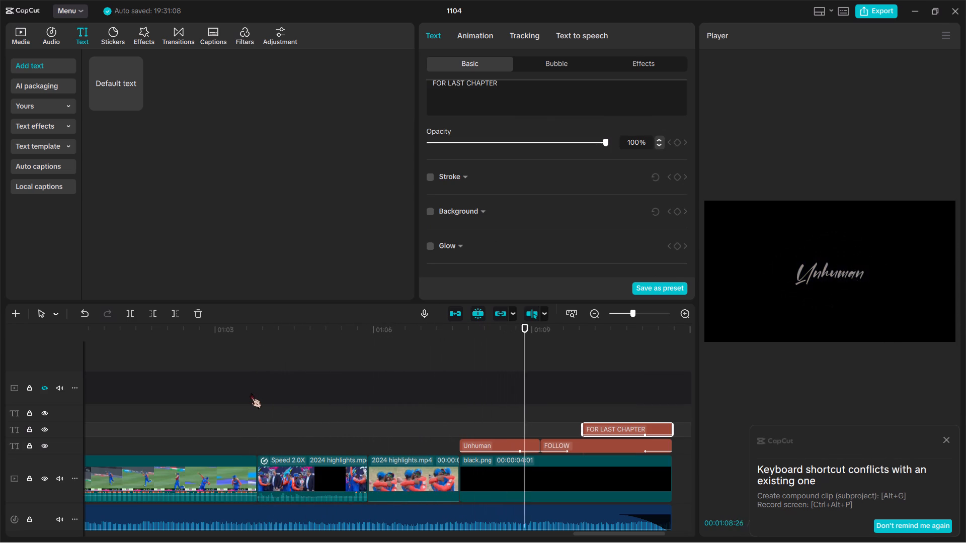
key("space")
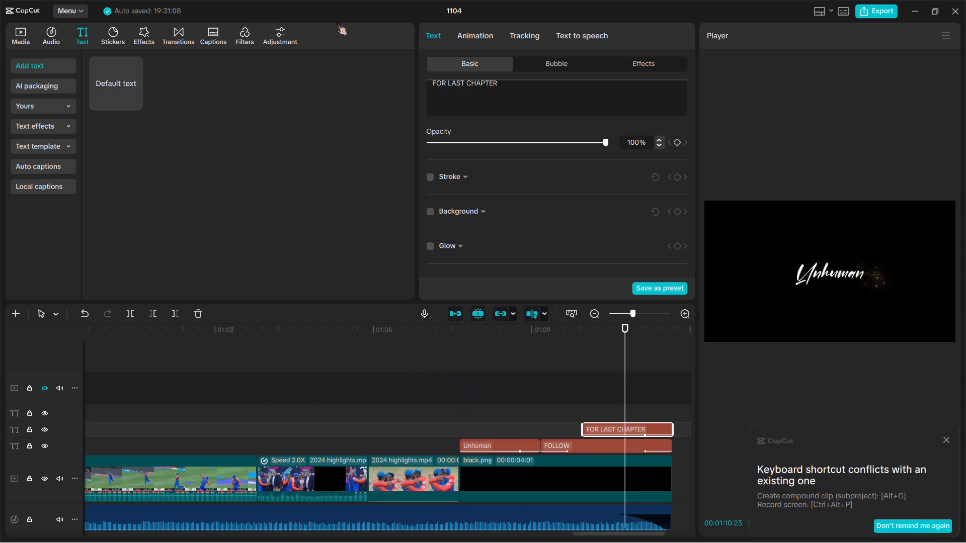
left_click(471, 40)
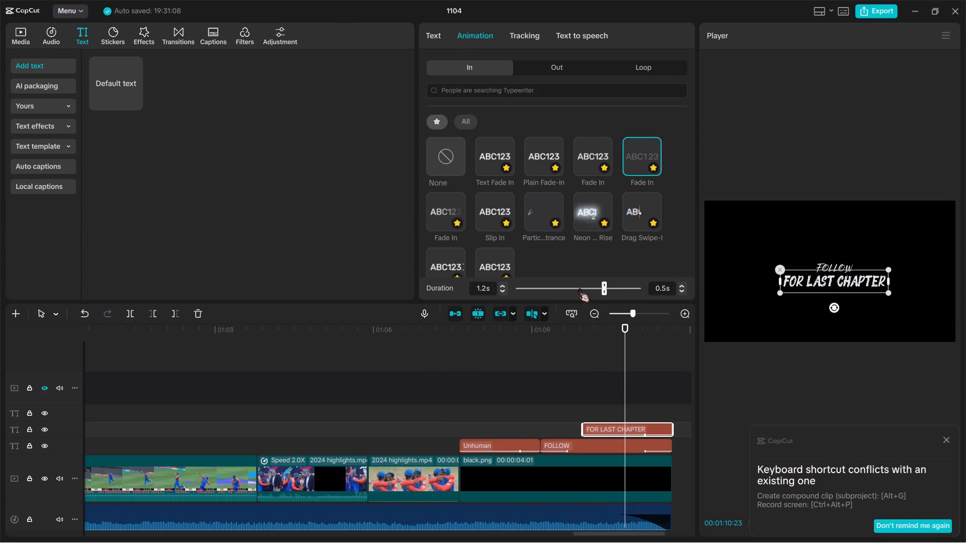
left_click(561, 284)
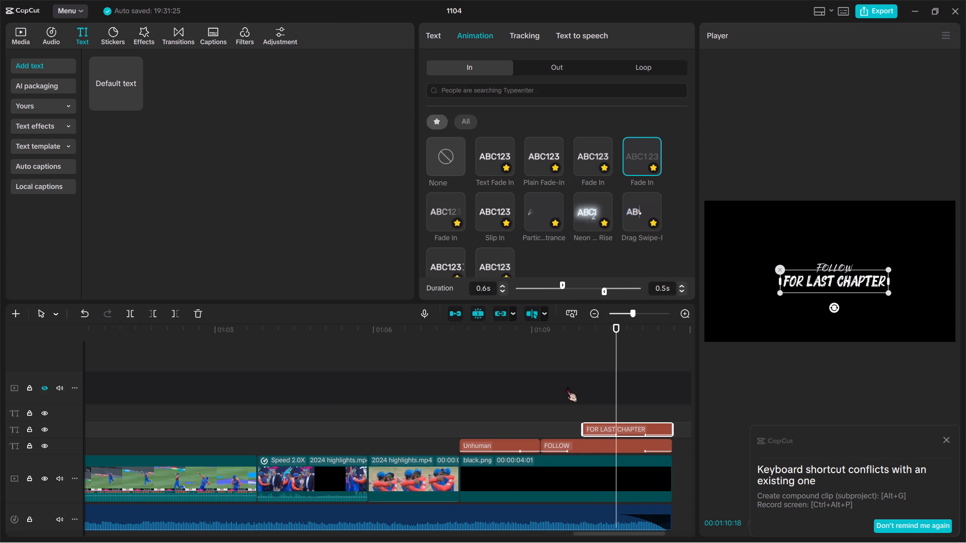
key("space")
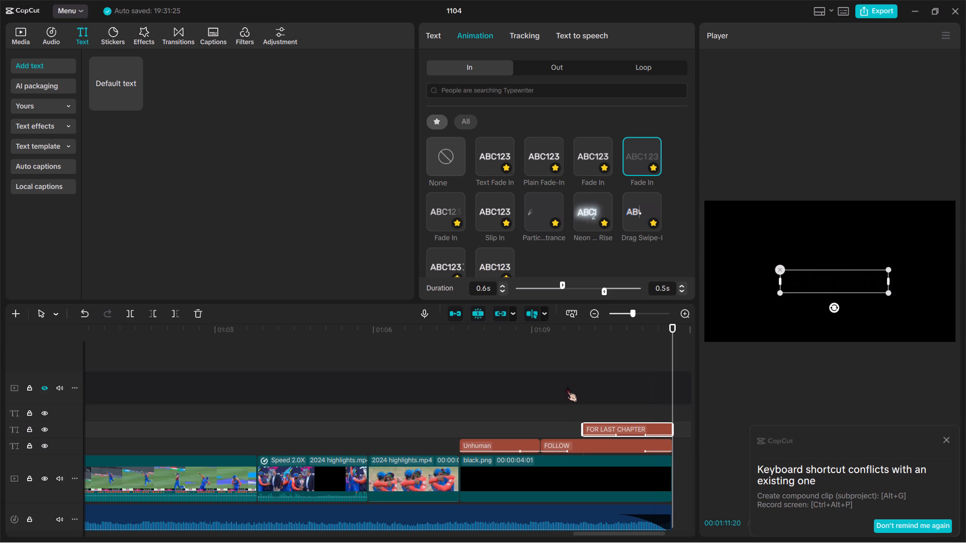
Change the font of "the immortal king" title on the opening black screen to the recently used TradeWinds.
scroll(567, 387, "right", 1)
scroll(567, 387, "down", 4, "ctrl")
scroll(314, 478, "right", 1)
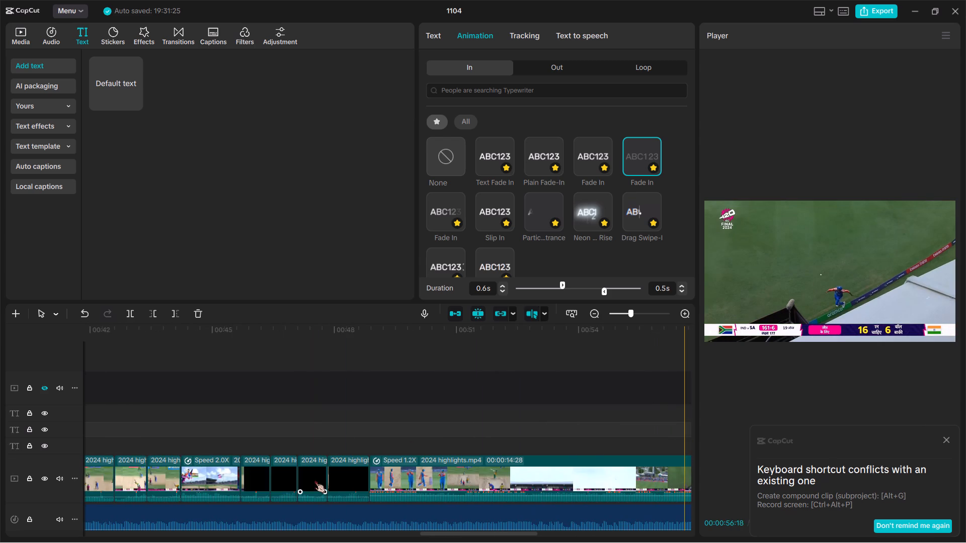
scroll(314, 478, "down", 9, "ctrl")
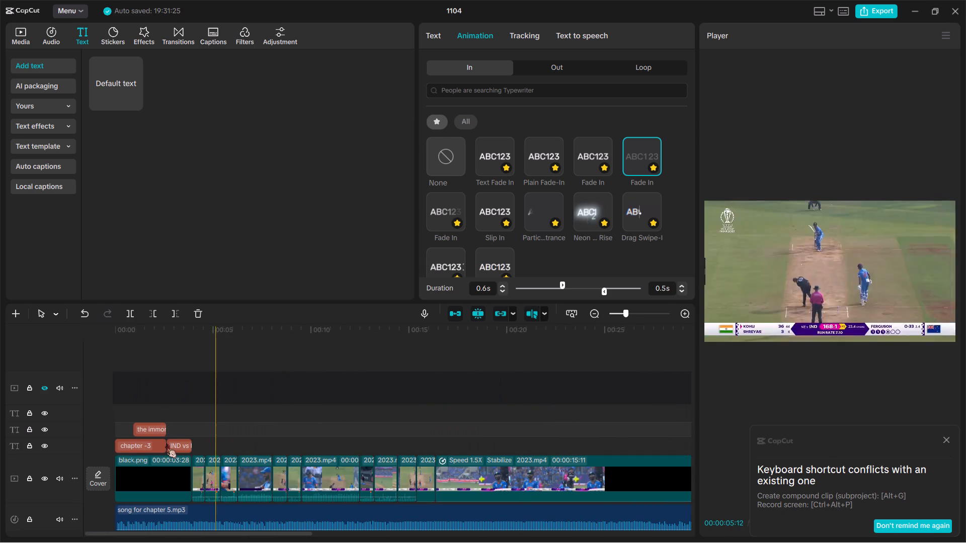
left_click(143, 425)
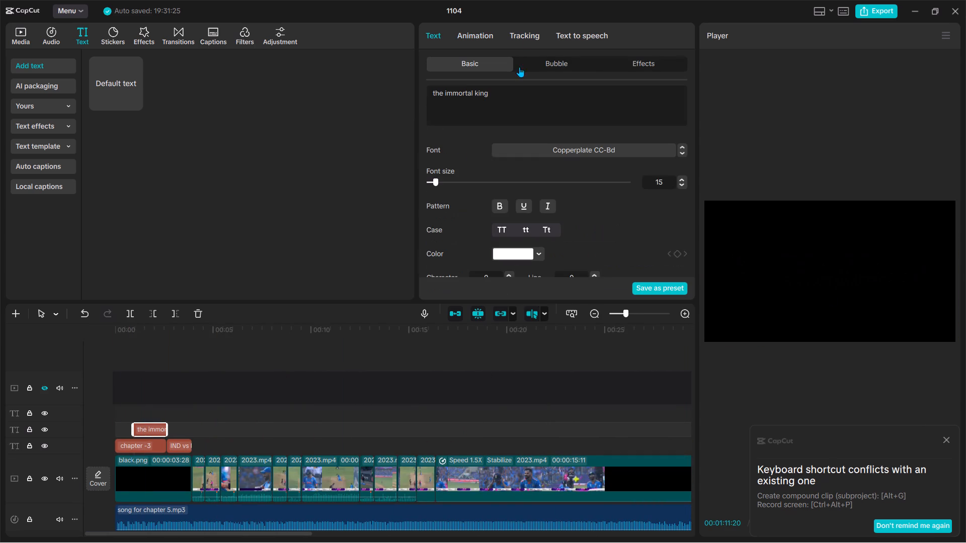
left_click(139, 383)
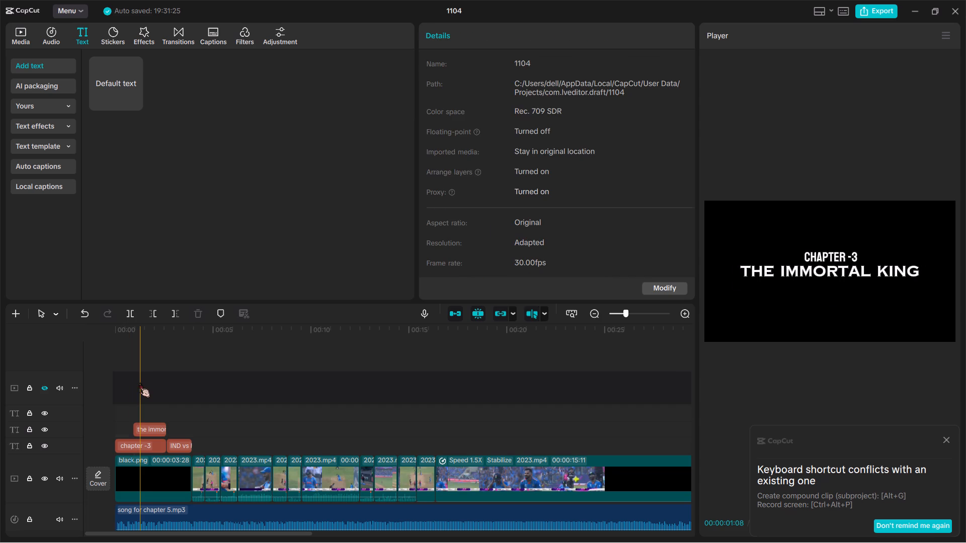
left_click(153, 427)
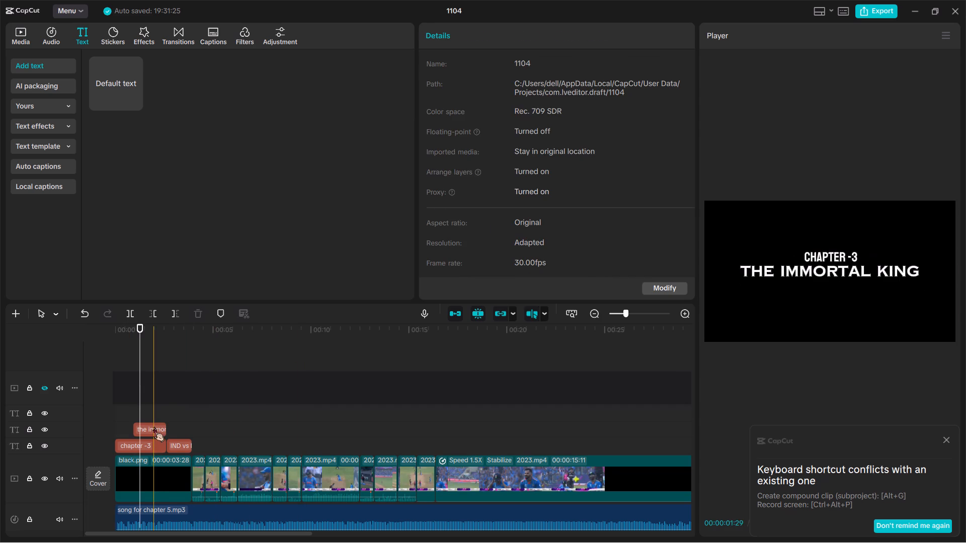
left_click(573, 153)
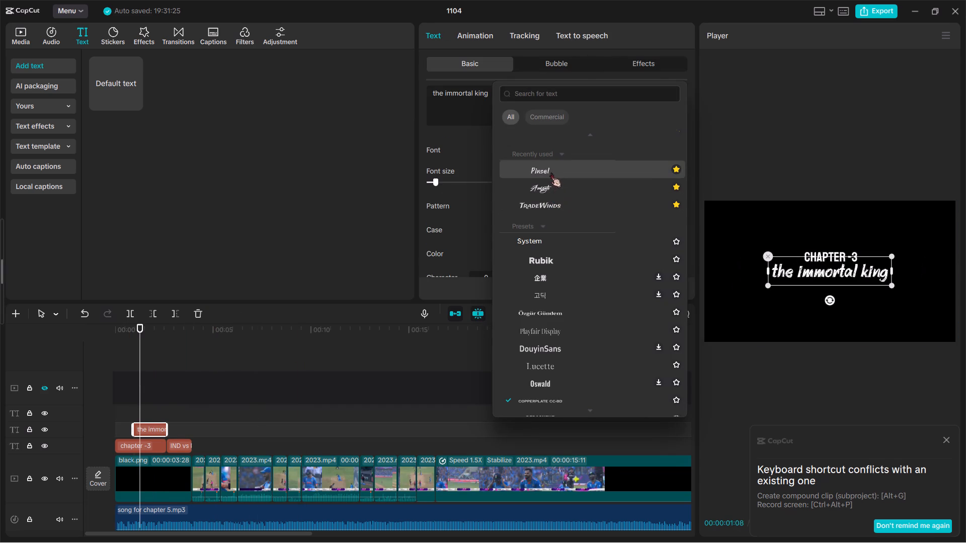
left_click(549, 206)
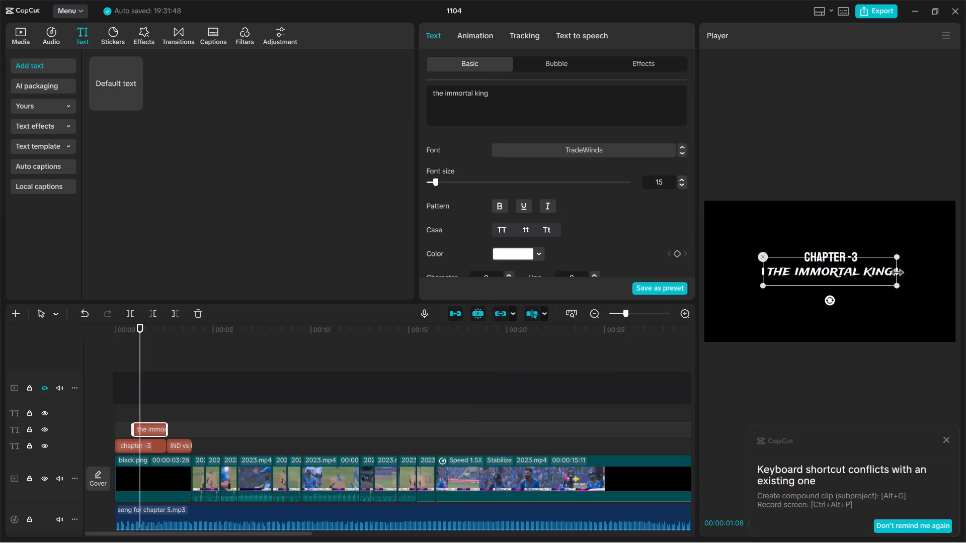
Enlarge "the immortal king" title so that it spans about two thirds of the frame width.
left_click_drag(894, 290, 922, 347)
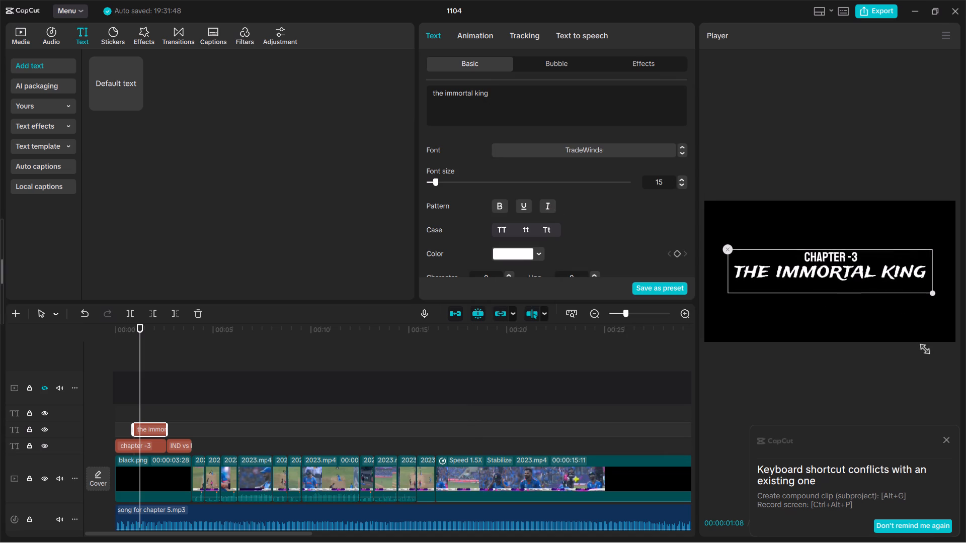
left_click_drag(922, 347, 906, 334)
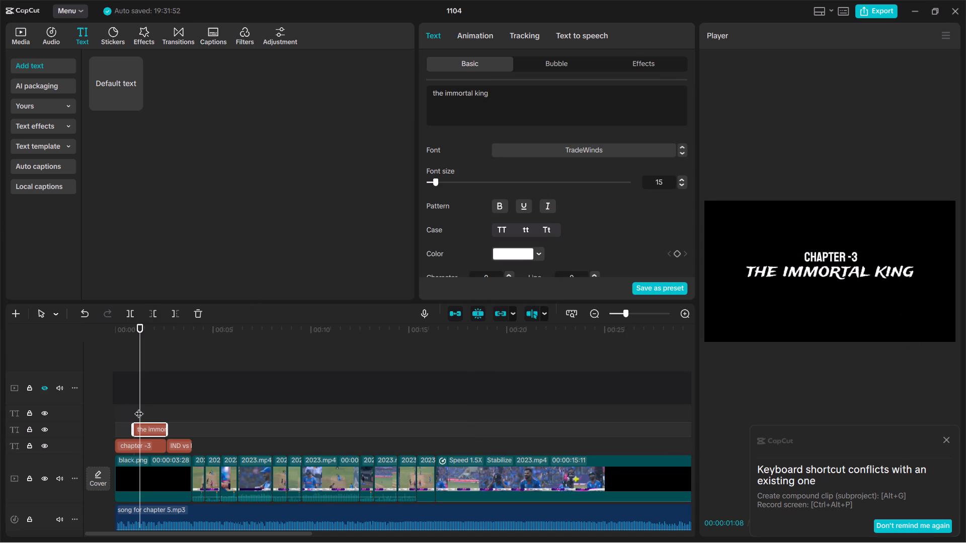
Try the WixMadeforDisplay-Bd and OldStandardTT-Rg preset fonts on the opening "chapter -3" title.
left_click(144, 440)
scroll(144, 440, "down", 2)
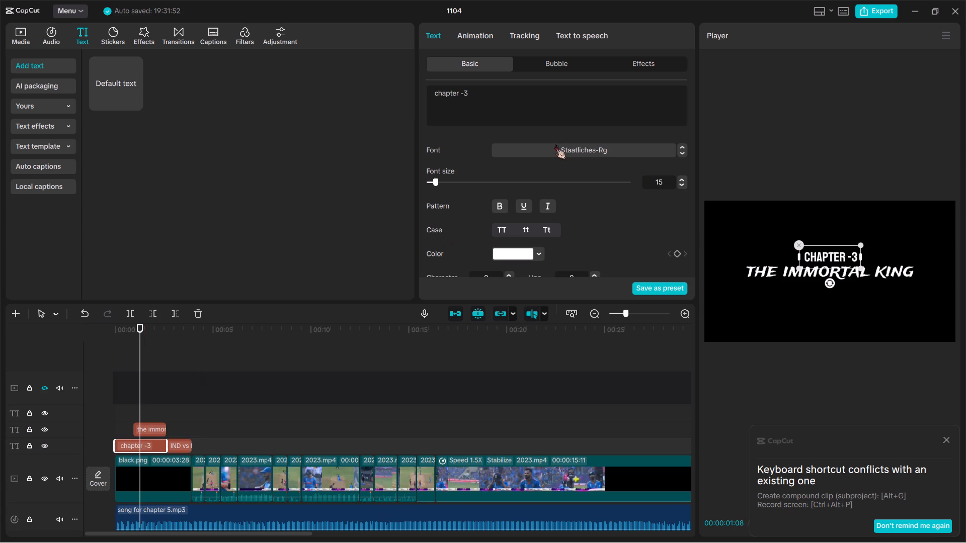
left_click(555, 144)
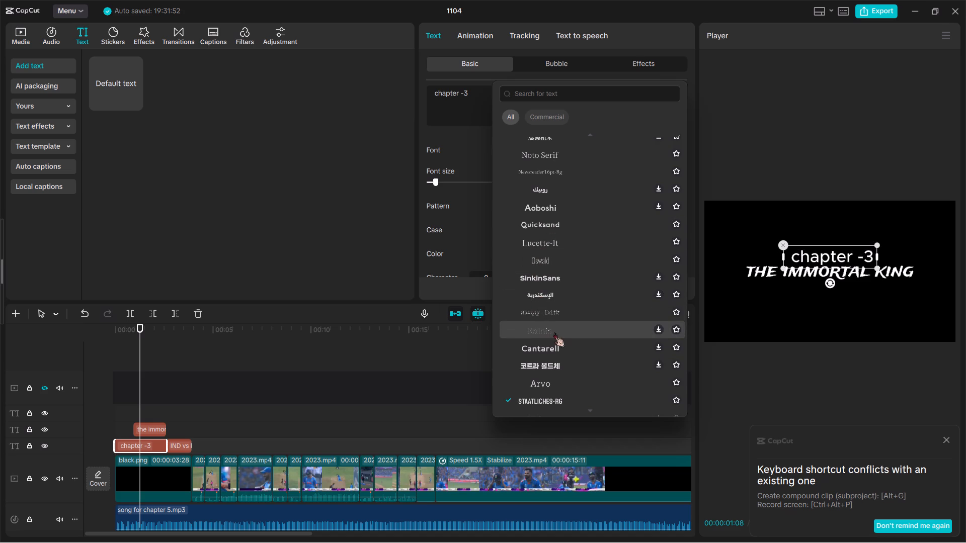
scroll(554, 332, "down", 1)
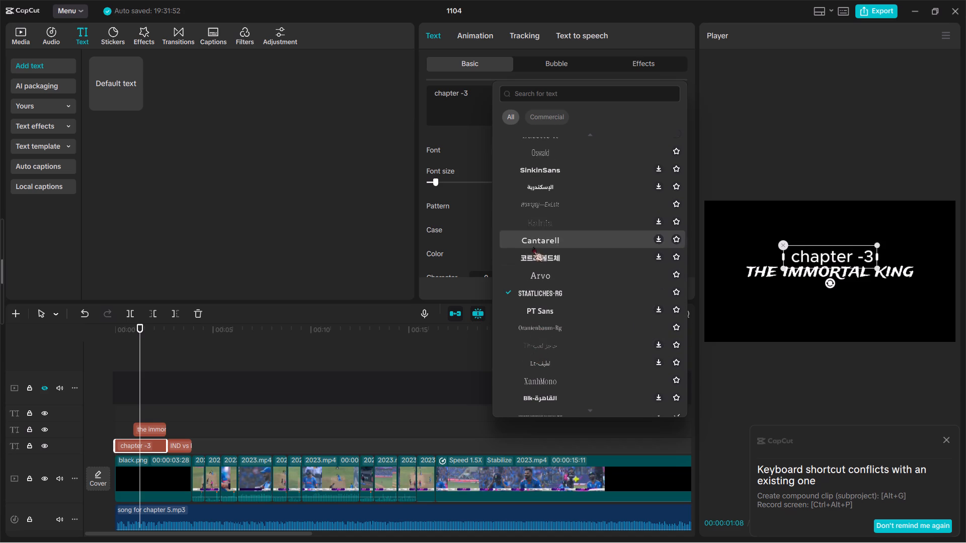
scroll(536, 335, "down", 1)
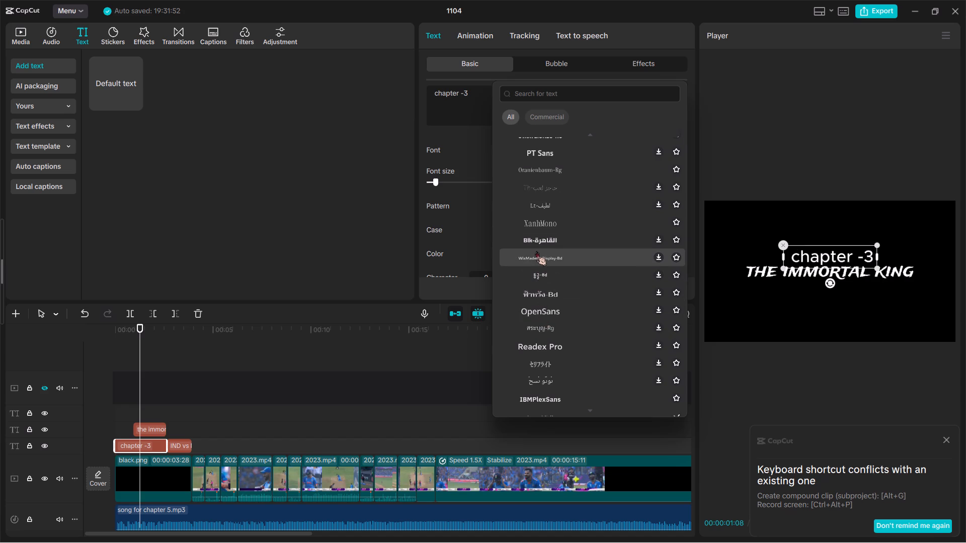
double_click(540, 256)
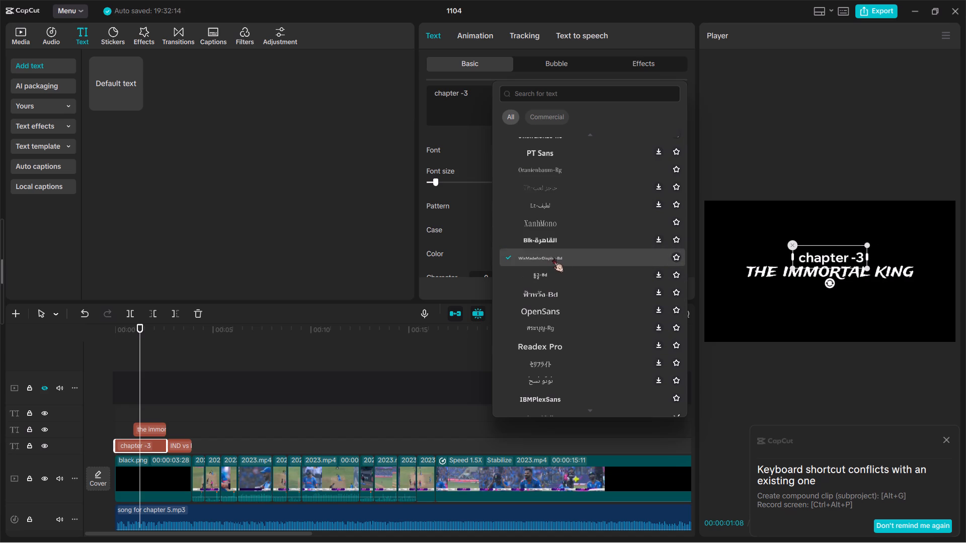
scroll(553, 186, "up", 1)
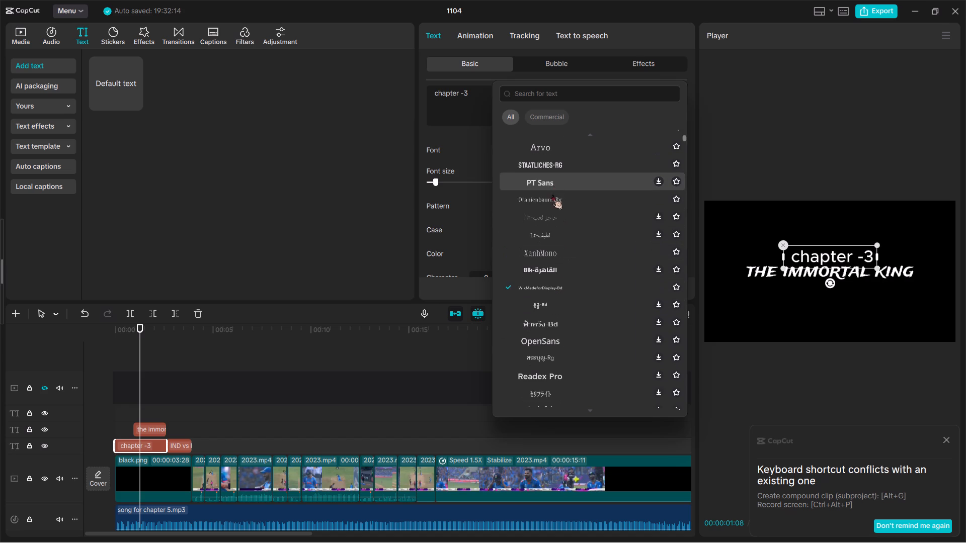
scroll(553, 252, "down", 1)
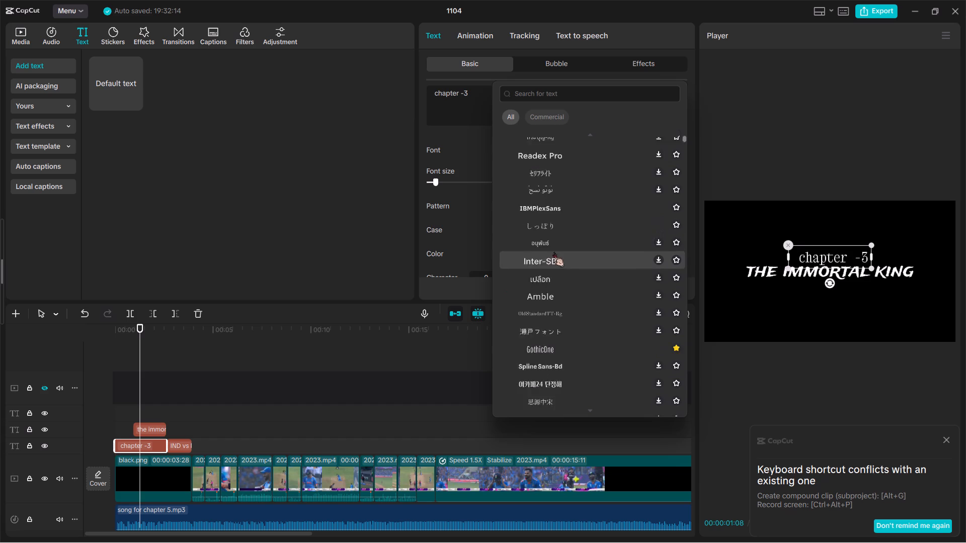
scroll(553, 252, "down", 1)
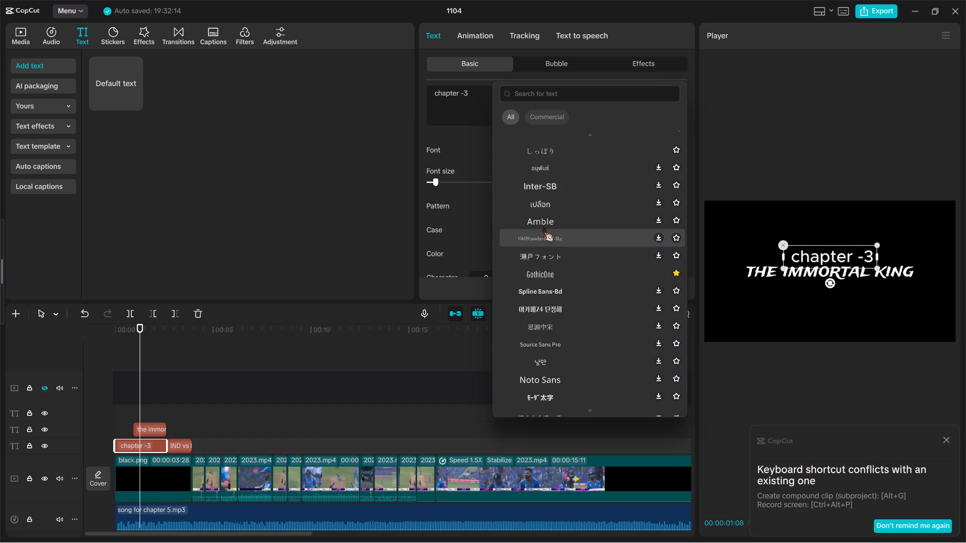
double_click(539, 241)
Change the "chapter -3" title's font to the favourite Amigate.
scroll(538, 338, "down", 1)
scroll(539, 323, "up", 5)
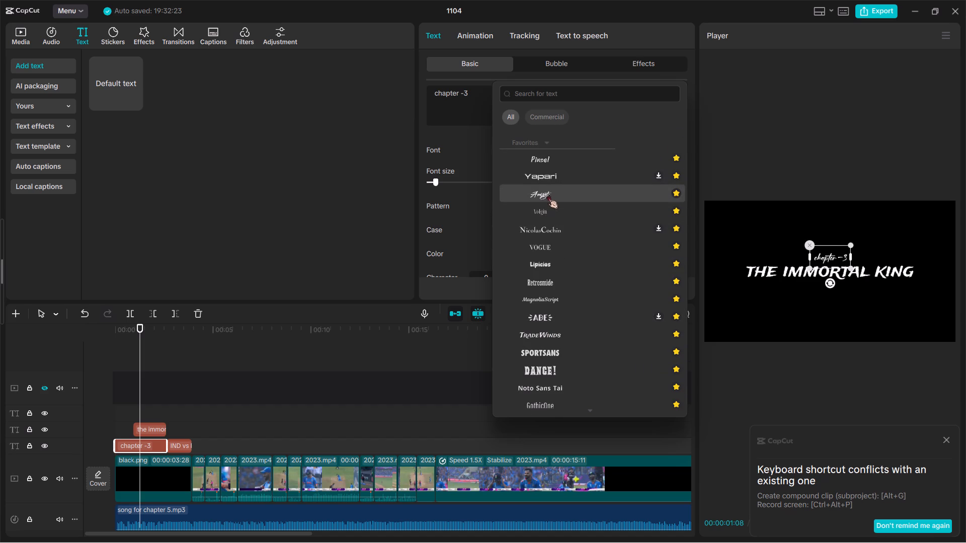
left_click(547, 194)
Enlarge the "chapter -3" title above "the immortal king" on the opening black screen.
left_click_drag(847, 268, 869, 293)
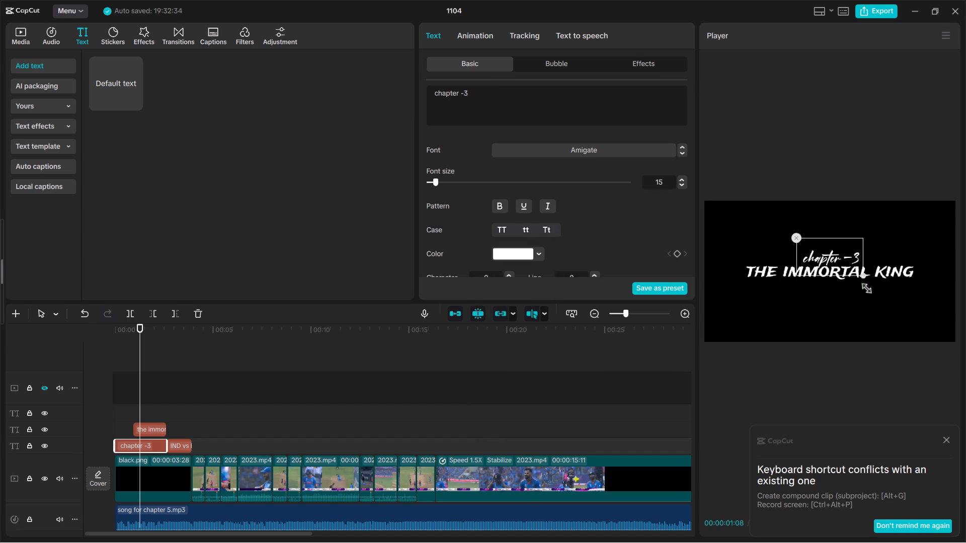
left_click_drag(869, 293, 859, 296)
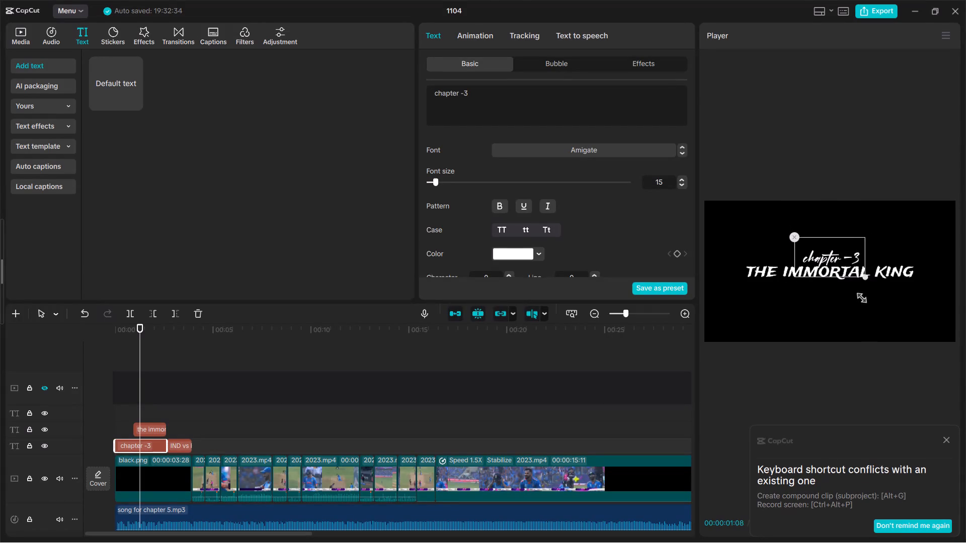
Change the "chapter -3" title's font to the favourite Pinsel and shrink it to just under a third of the frame width.
left_click_drag(859, 296, 859, 296)
left_click(585, 153)
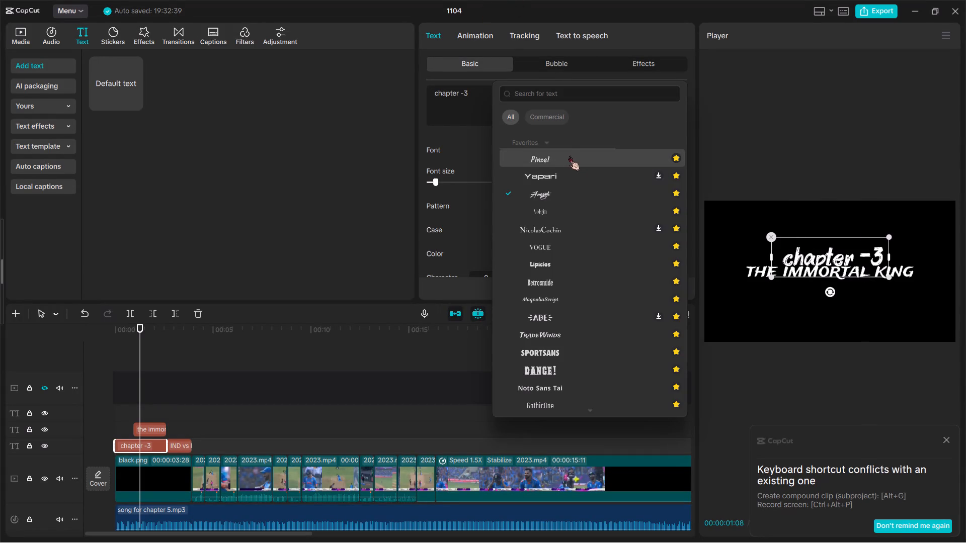
left_click(569, 156)
left_click_drag(888, 279, 886, 278)
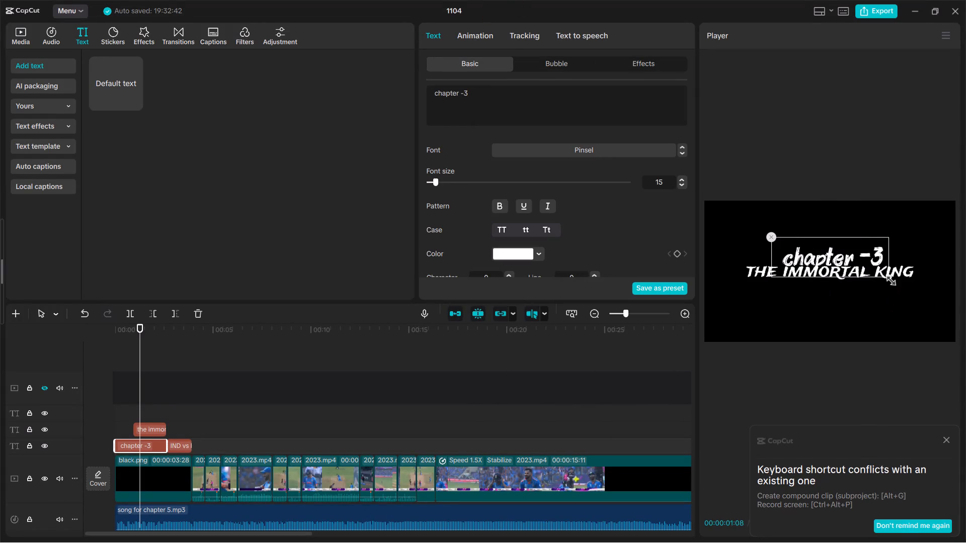
left_click_drag(886, 278, 850, 271)
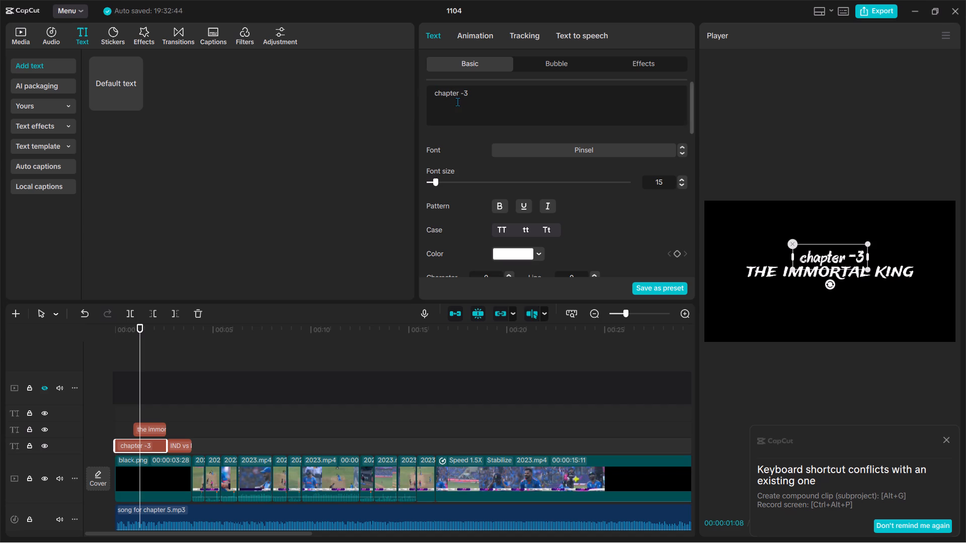
Retype the "chapter -3" title in capitals as "CHAPTER -3".
left_click(458, 98)
key("BackSpace")
key("BackSpace")
key("BackSpace")
key("BackSpace")
key("BackSpace")
key("BackSpace")
key("BackSpace")
key("BackSpace")
key("BackSpace")
key("BackSpace")
key("BackSpace")
key("BackSpace")
key("BackSpace")
key("BackSpace")
key("BackSpace")
key("BackSpace")
key("BackSpace")
key("BackSpace")
key("BackSpace")
key("BackSpace")
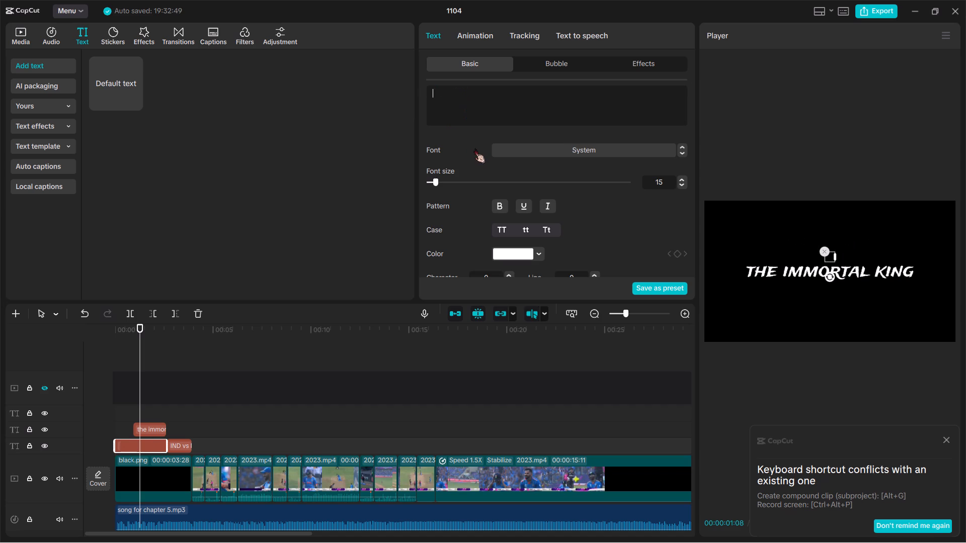
type("CHA")
type("PTER")
key("minus")
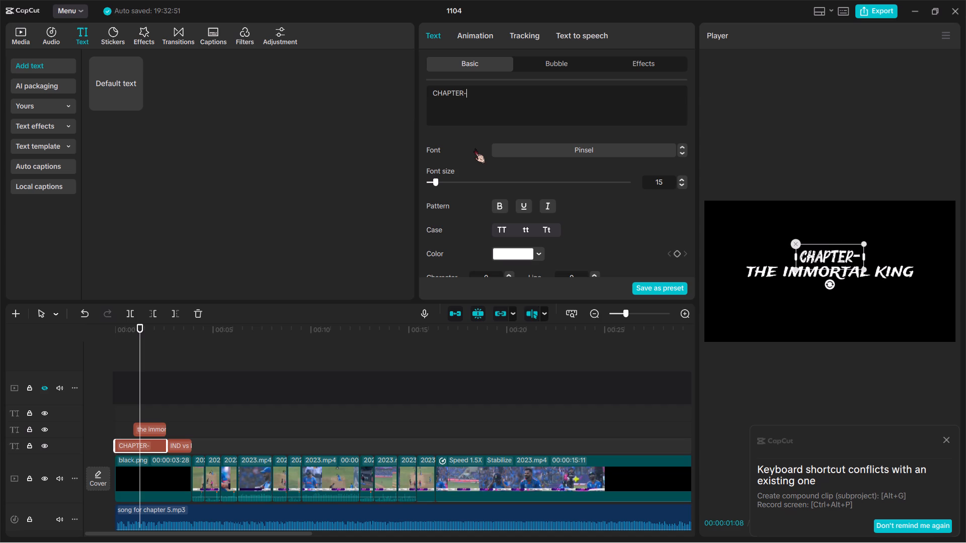
key("BackSpace")
key("space")
type("-")
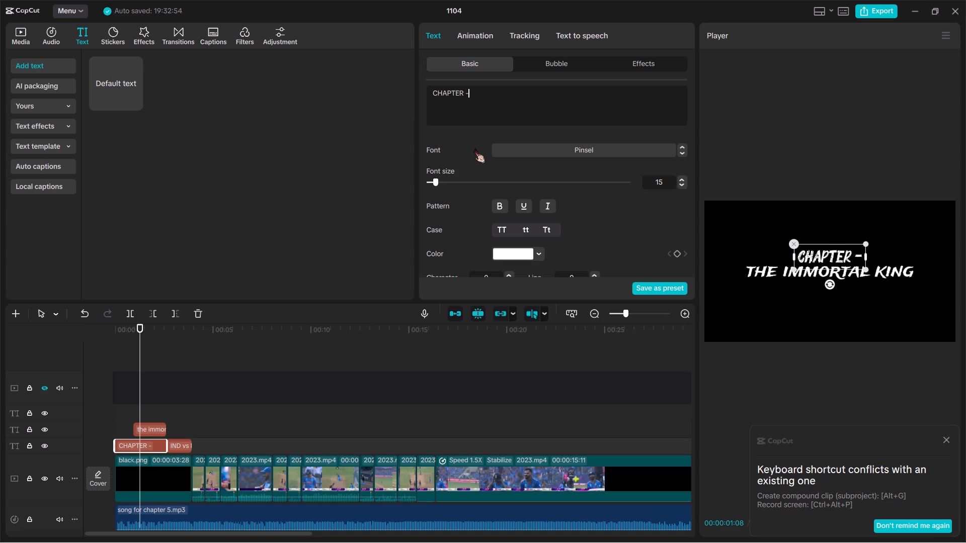
key("3")
Shrink the "CHAPTER -3" title to about a quarter of the frame width.
scroll(603, 219, "down", 1)
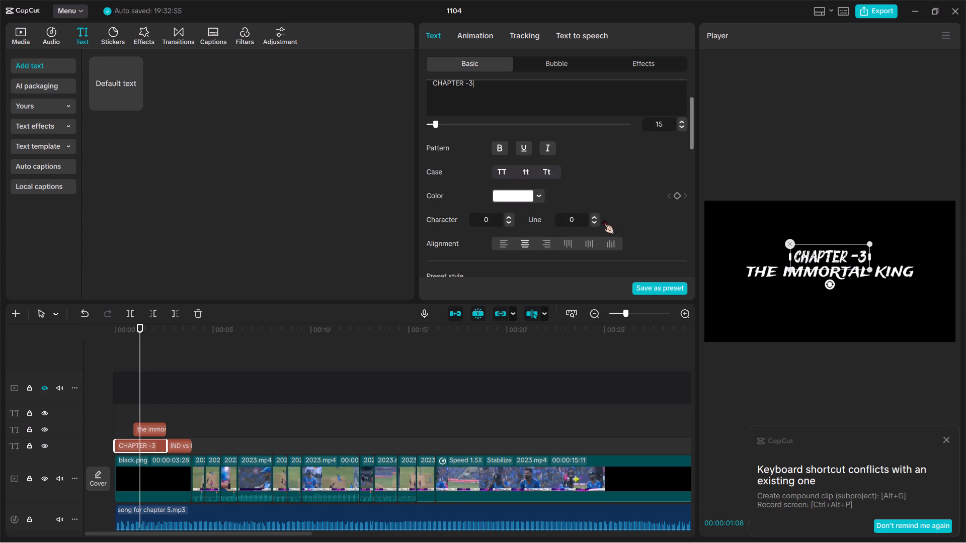
left_click_drag(865, 267, 852, 263)
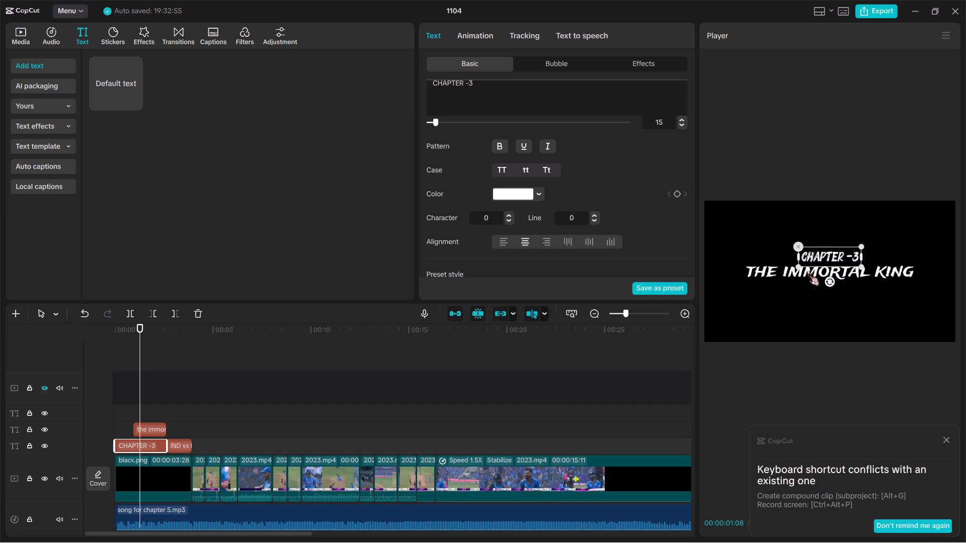
Colour only the word "immortal" bright red in the "the immortal king" title.
left_click(809, 271)
scroll(456, 88, "up", 1)
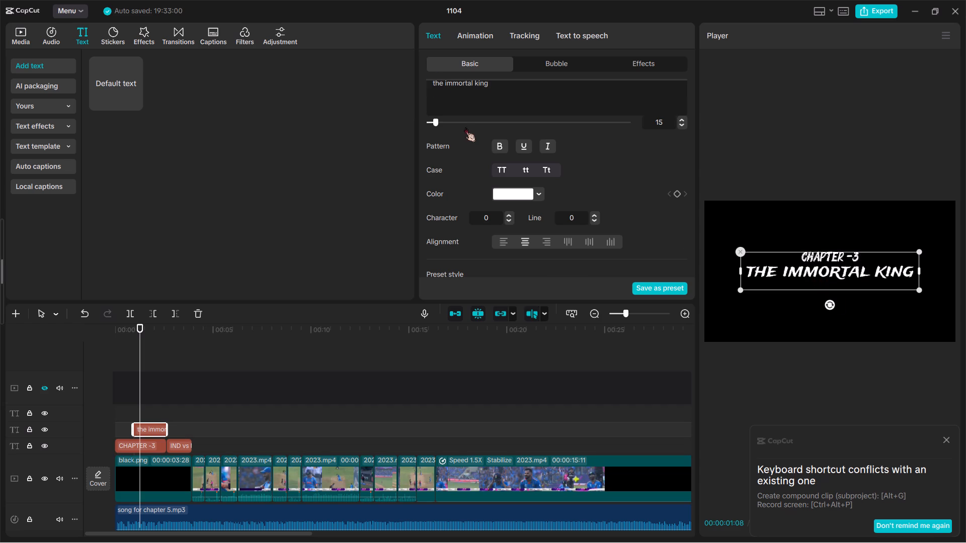
scroll(465, 127, "up", 3)
left_click_drag(444, 95, 471, 97)
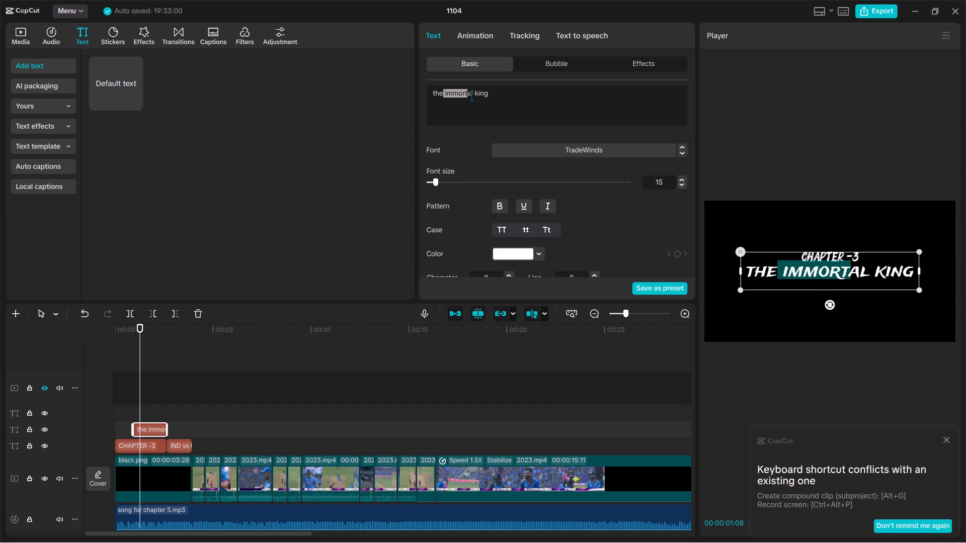
left_click_drag(471, 97, 471, 95)
left_click_drag(471, 95, 472, 96)
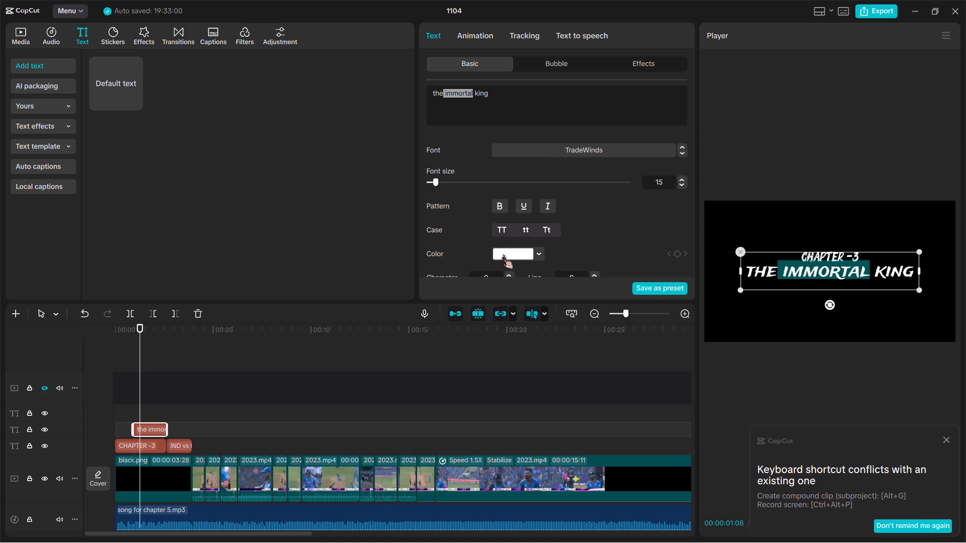
left_click(503, 254)
left_click_drag(545, 270, 587, 281)
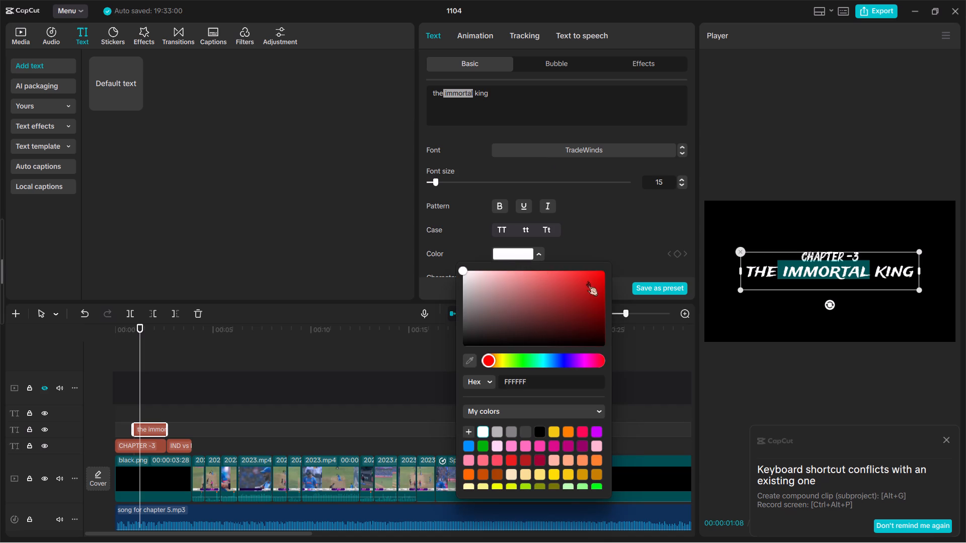
double_click(587, 281)
left_click(778, 322)
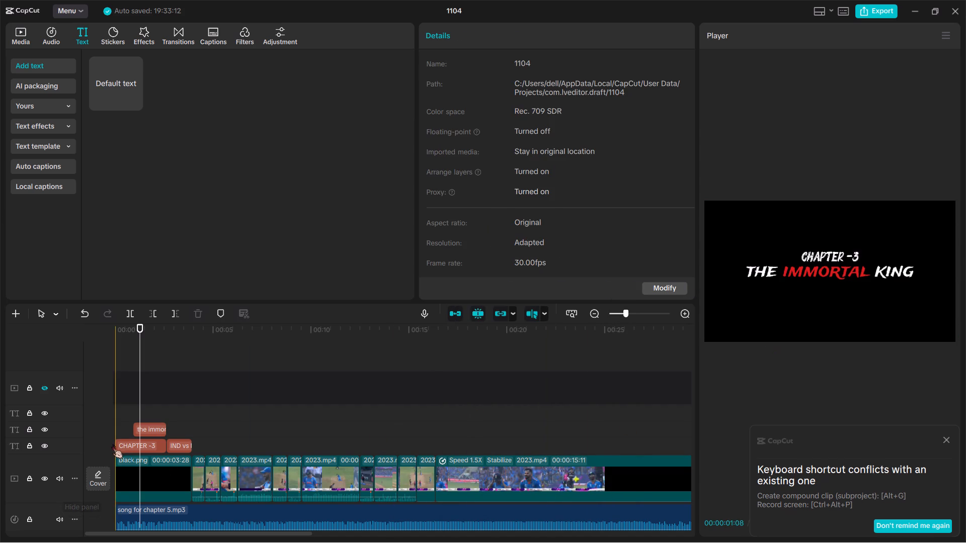
Apply the second favourite animation named Fade In to the "CHAPTER -3" title as its entrance, with a duration of 1.0 s.
key("space")
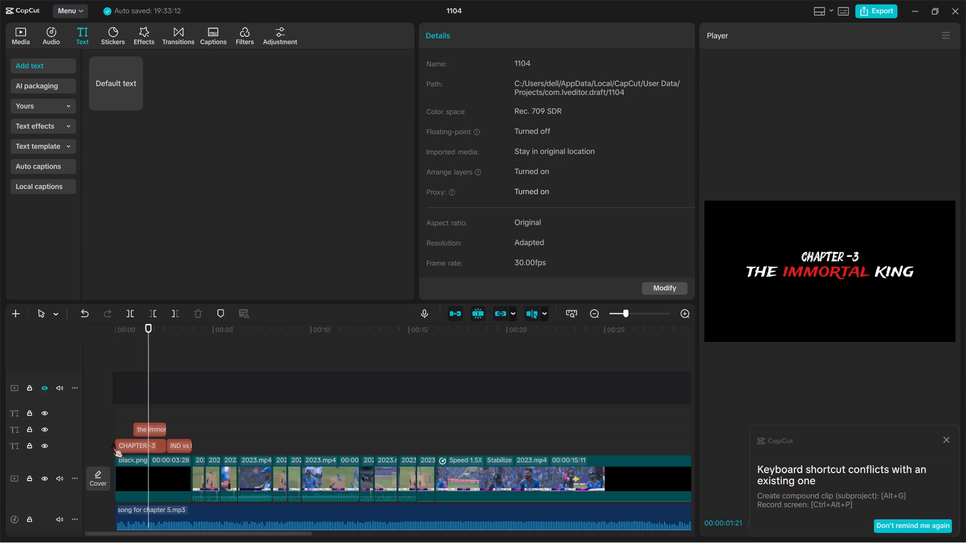
key("space")
scroll(130, 437, "up", 17, "ctrl")
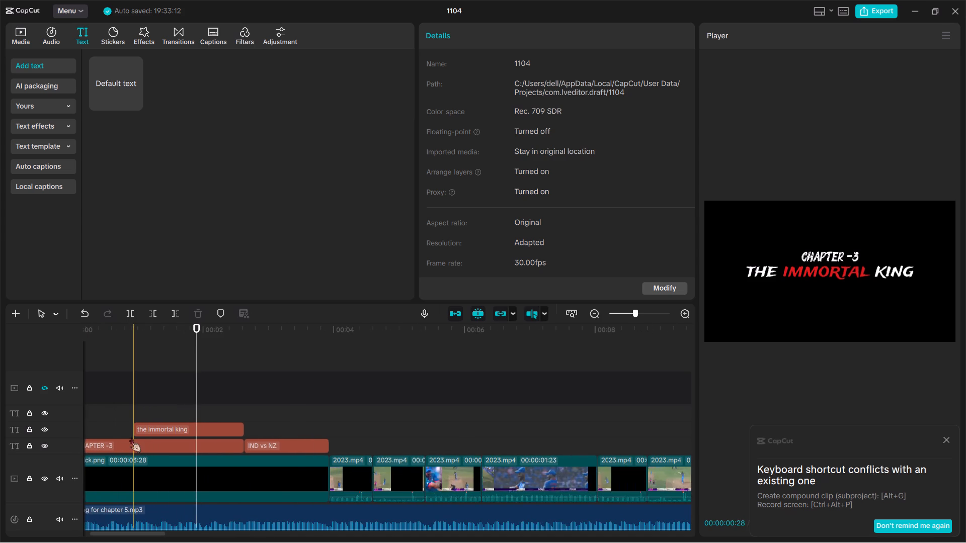
scroll(191, 463, "right", 1)
left_click(175, 445)
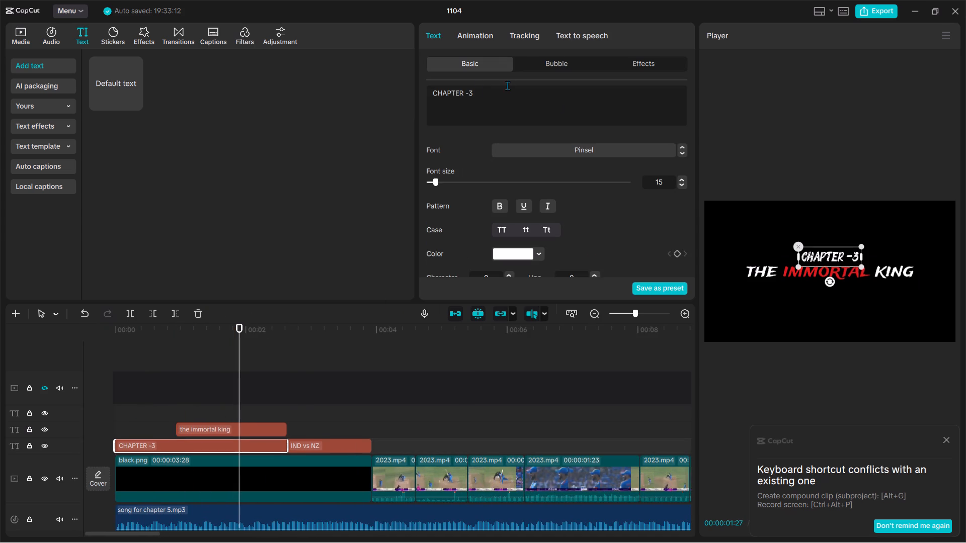
left_click(475, 39)
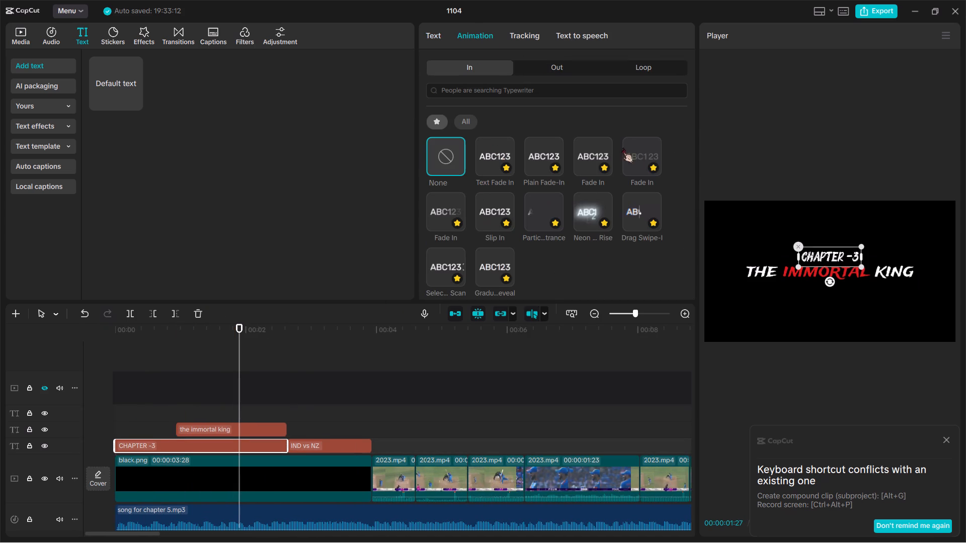
double_click(628, 159)
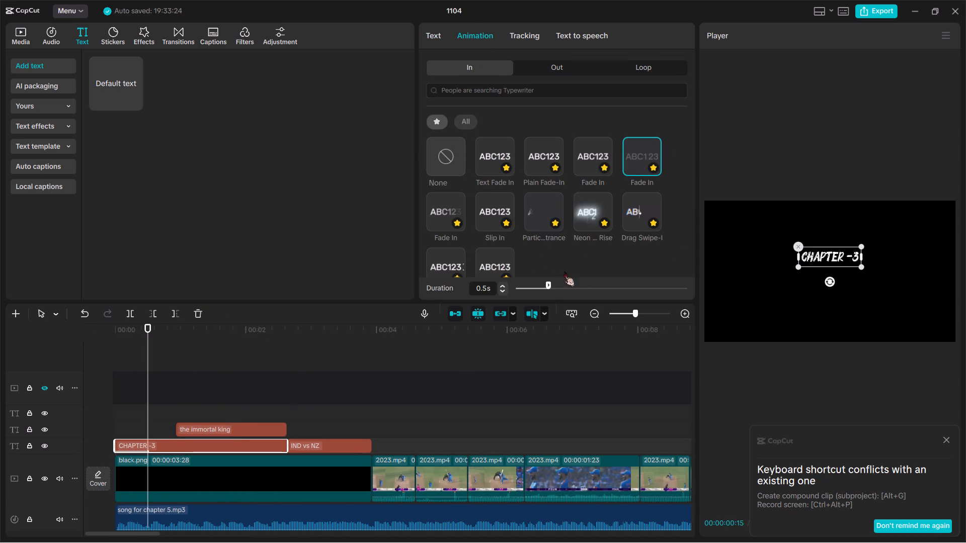
left_click(581, 286)
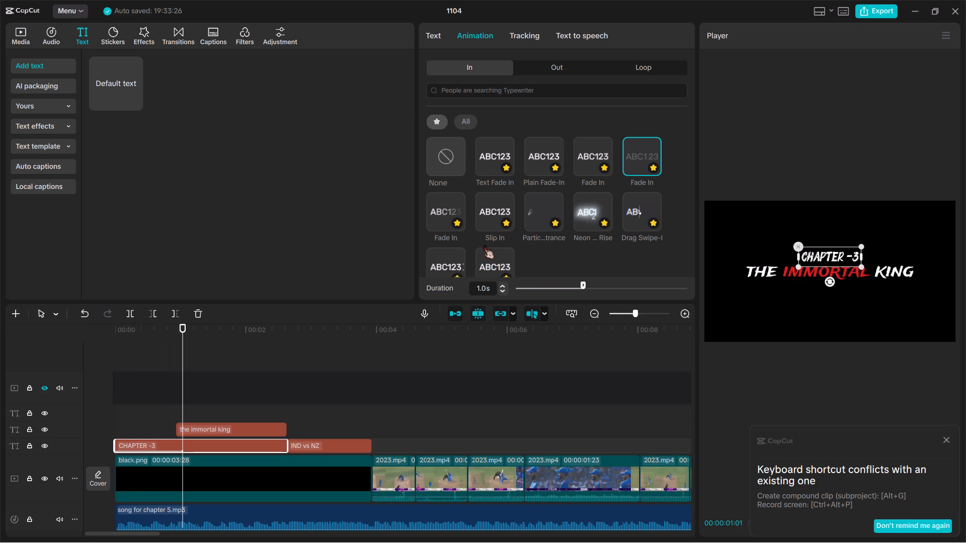
scroll(484, 244, "down", 1)
scroll(499, 182, "up", 1)
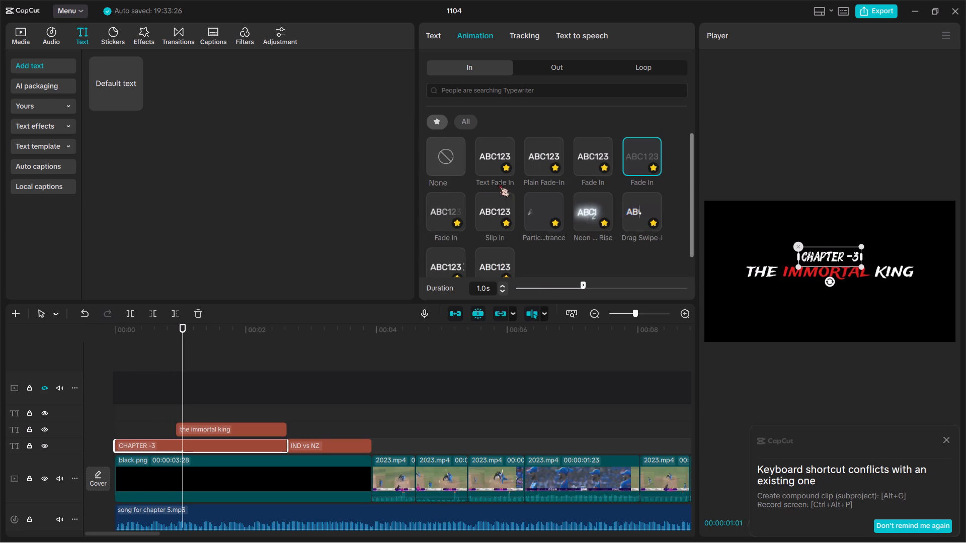
scroll(499, 182, "up", 1)
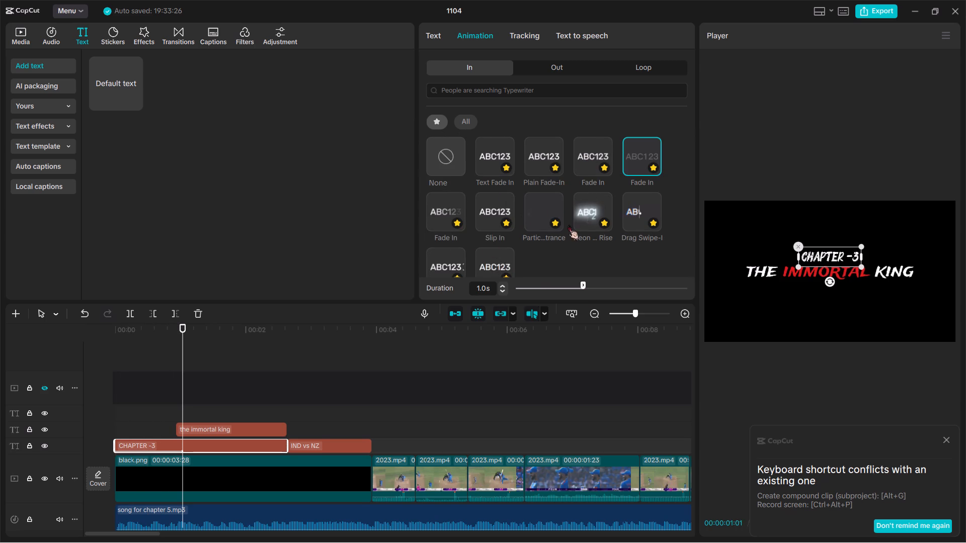
scroll(489, 242, "down", 1)
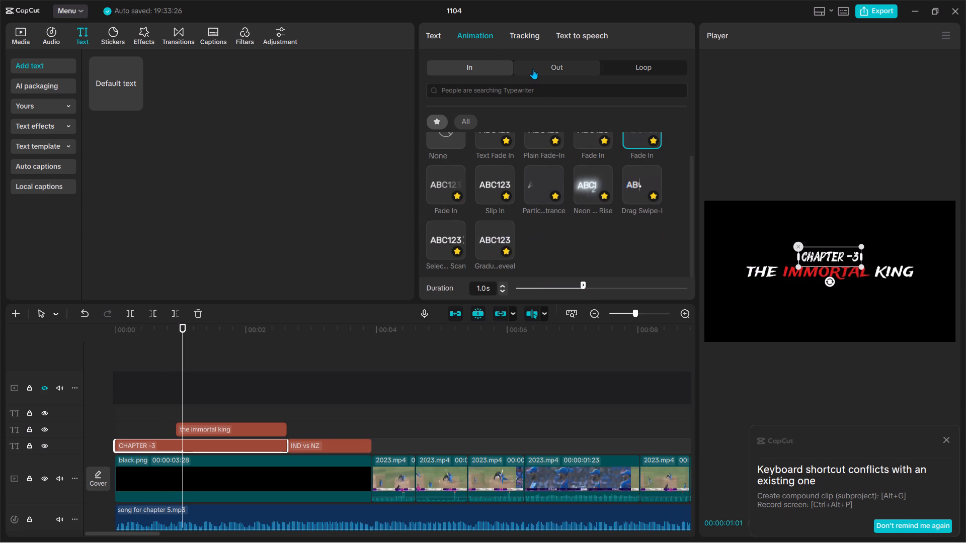
Add the favourite Fade Out exit animation to the "CHAPTER -3" title.
left_click(533, 69)
left_click_drag(508, 158, 495, 154)
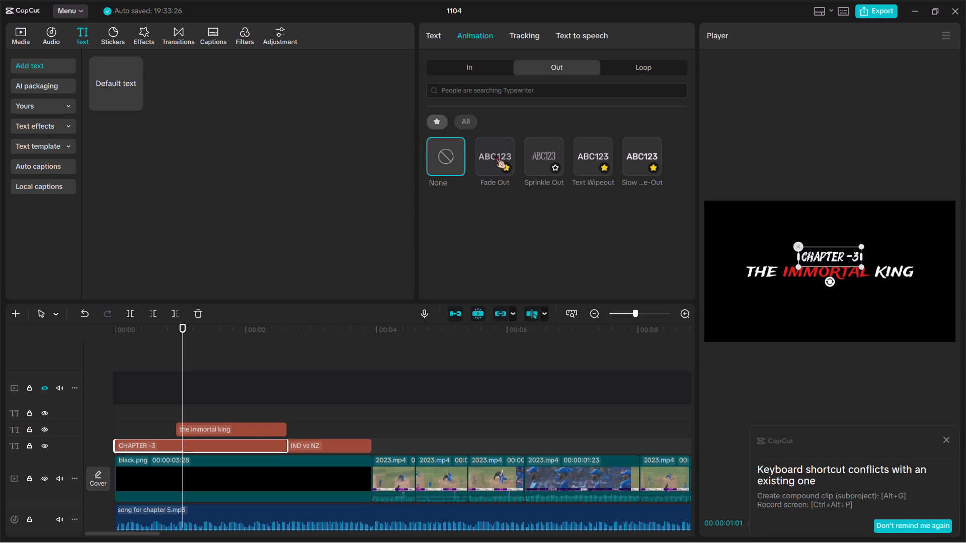
double_click(495, 154)
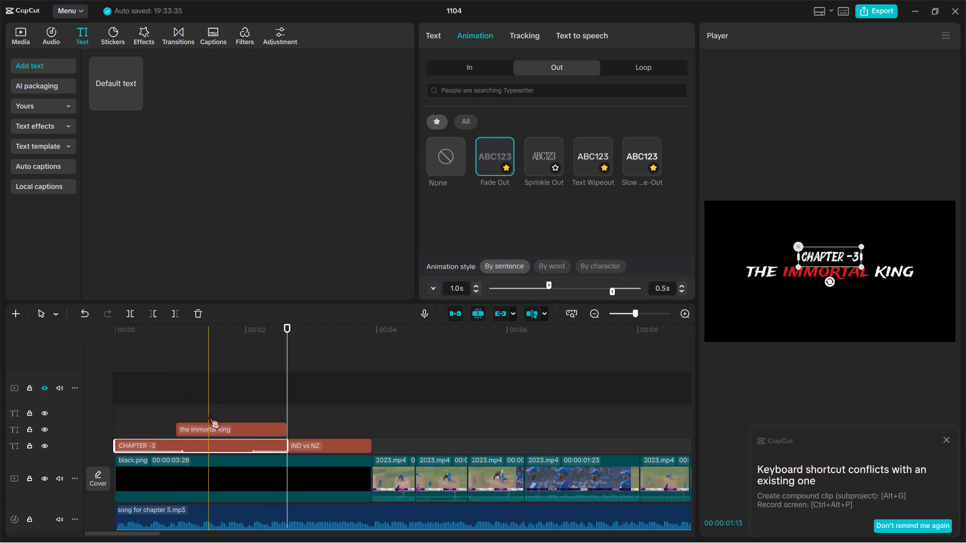
Apply the favourite "Gradu...eveal" entrance animation to the "the immortal king" title with a duration of 1.0 s.
left_click(208, 425)
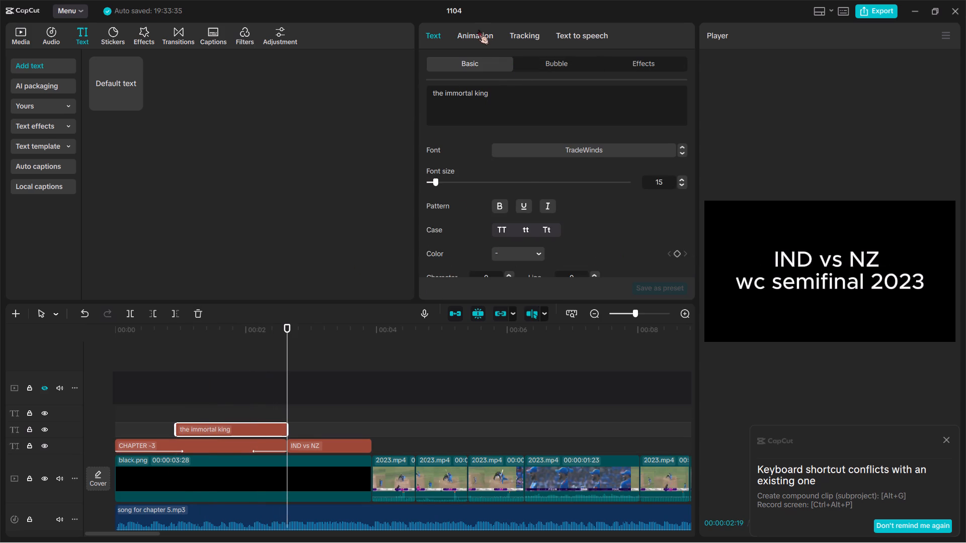
left_click(478, 30)
scroll(480, 141, "down", 1)
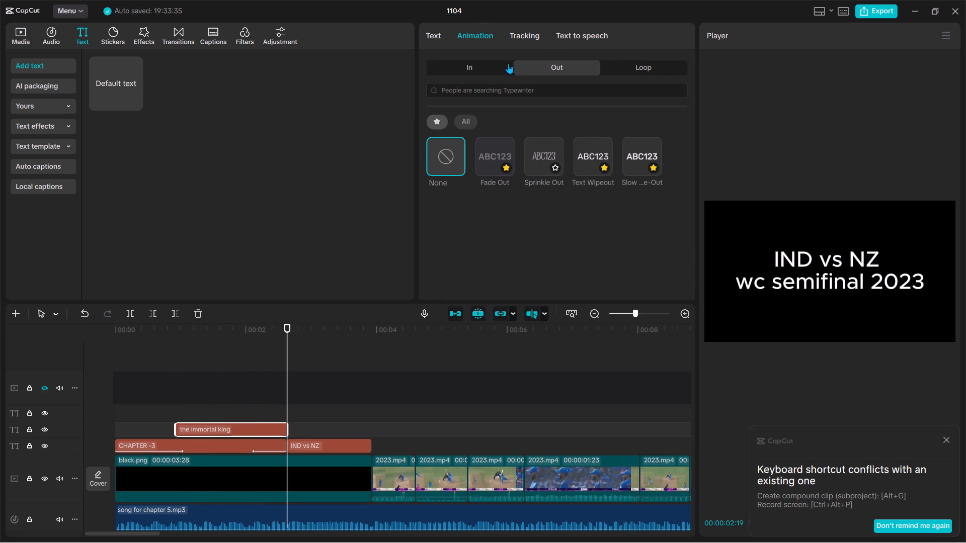
left_click(481, 68)
double_click(485, 268)
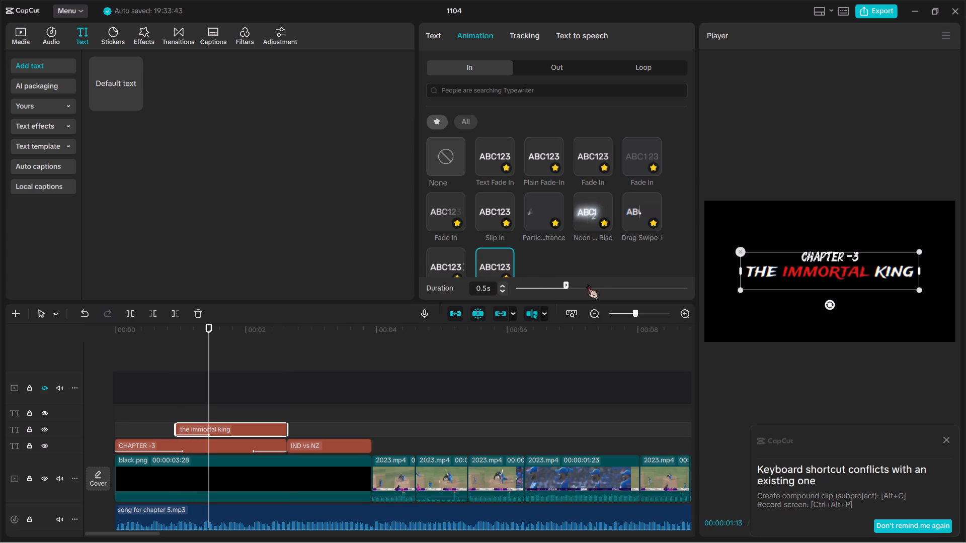
left_click(614, 288)
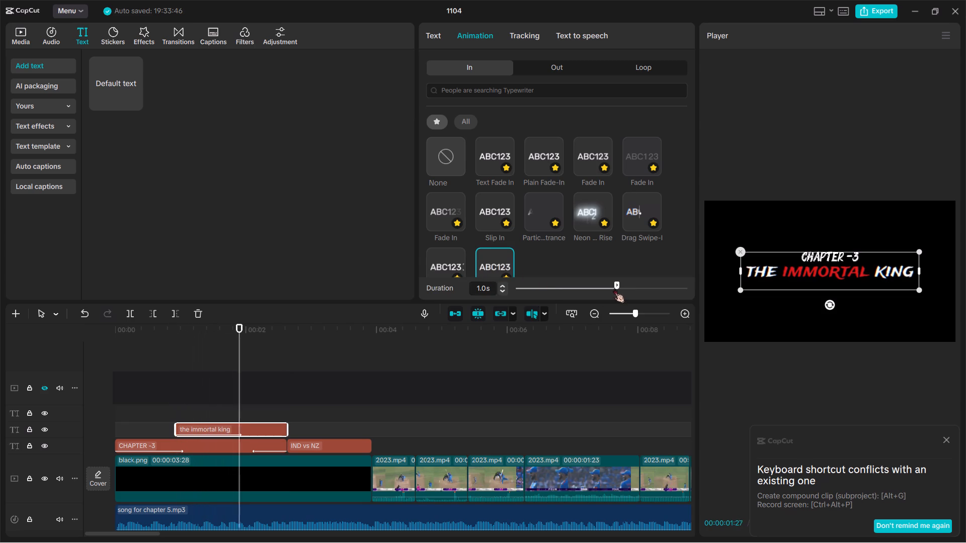
Add the favourite Fade Out exit animation to the "the immortal king" title and play back the opening titles.
left_click(526, 68)
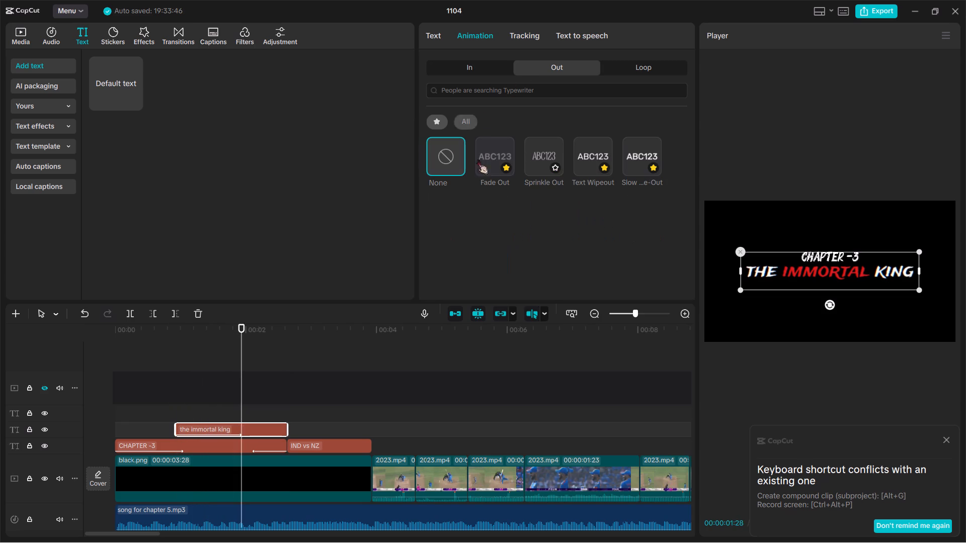
double_click(493, 174)
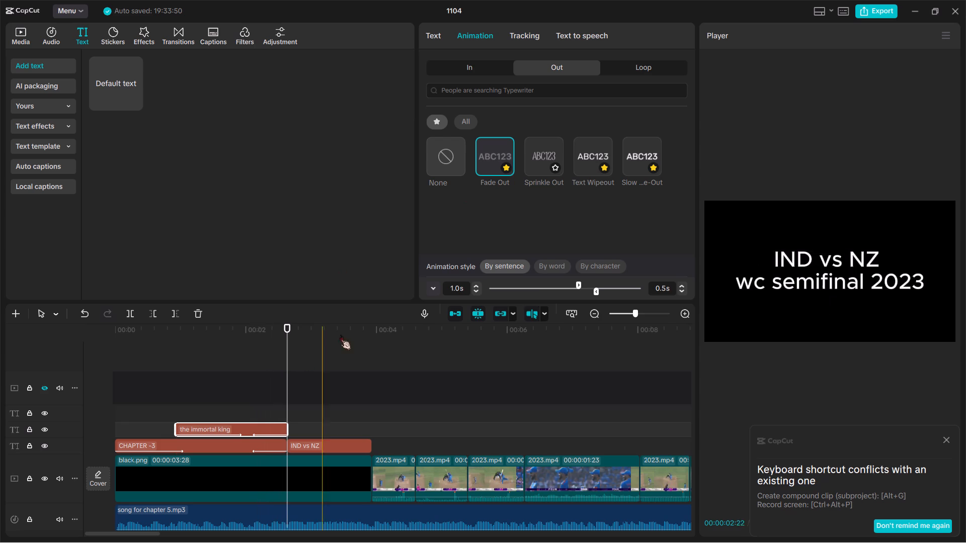
key("space")
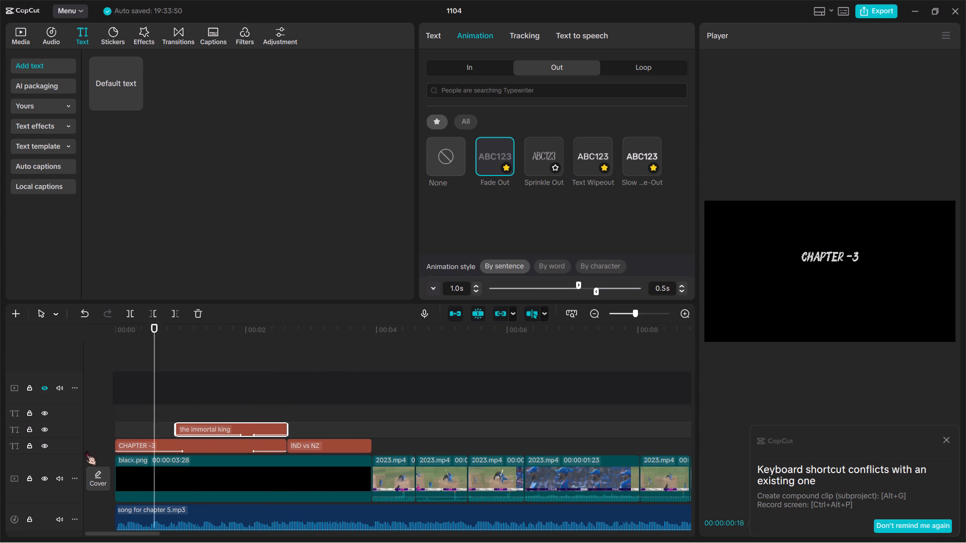
key("space")
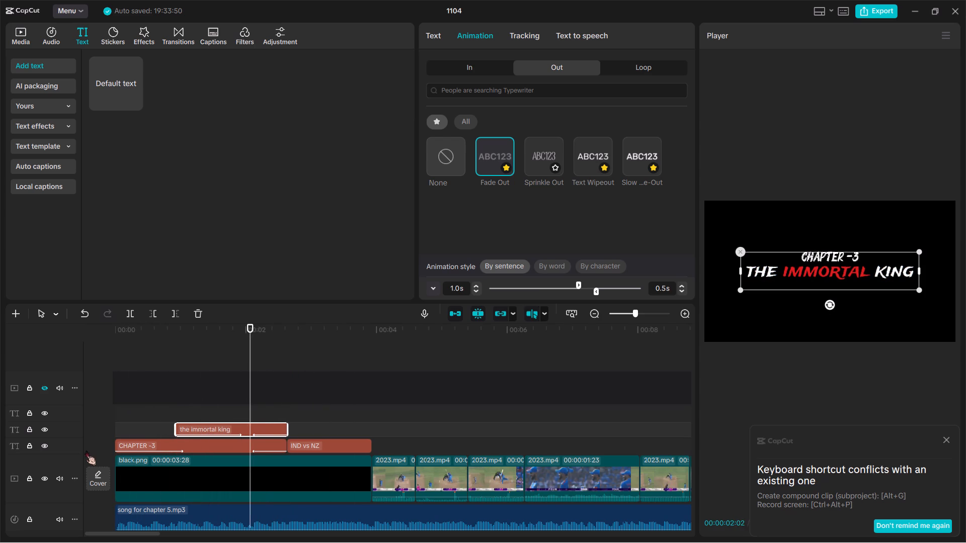
left_click(255, 390)
key("space")
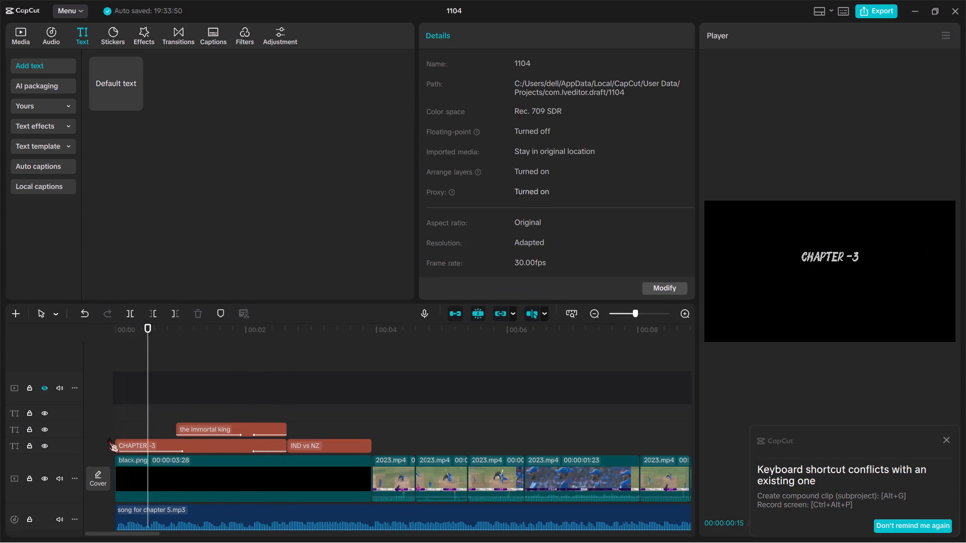
Change the opening "CHAPTER -3" title's text to "CHAPTER -5".
key("space")
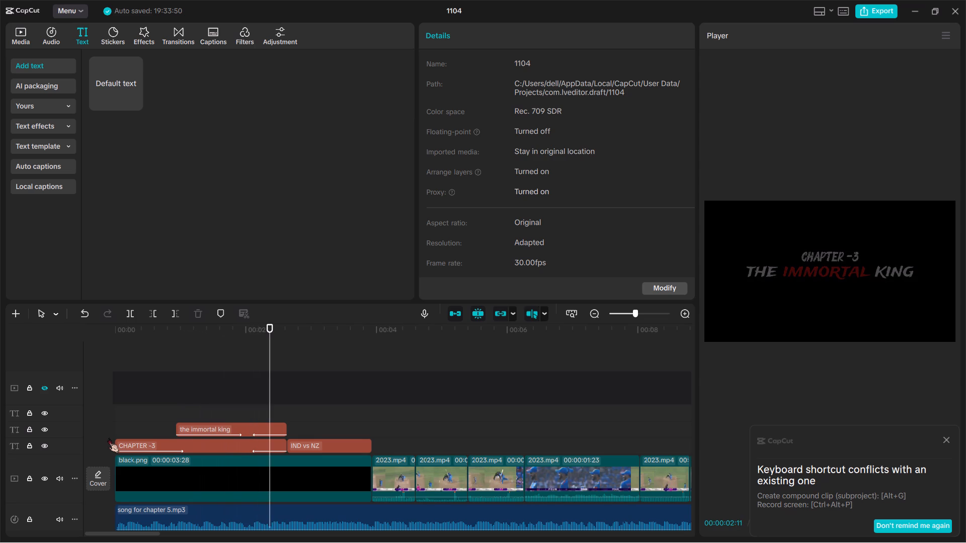
left_click(133, 440)
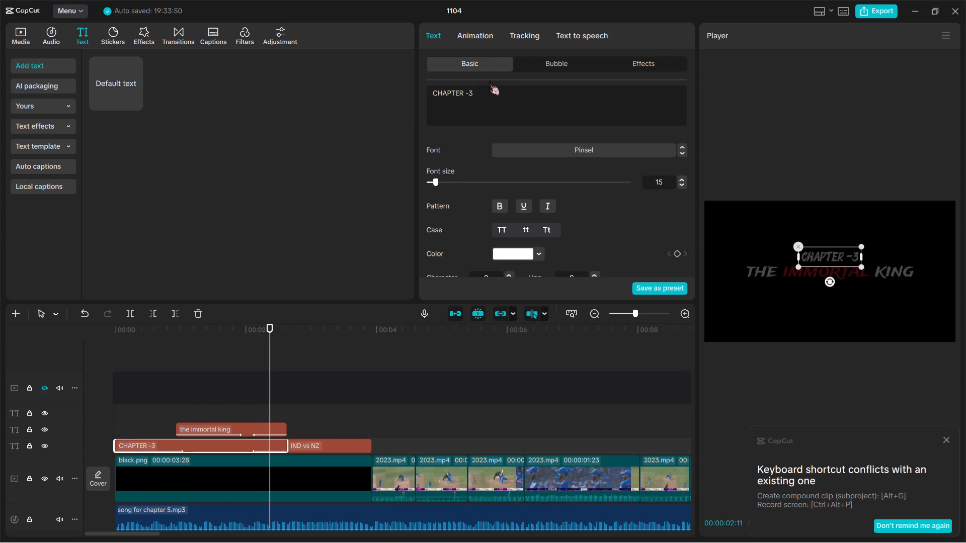
left_click(487, 92)
key("BackSpace")
type("T5")
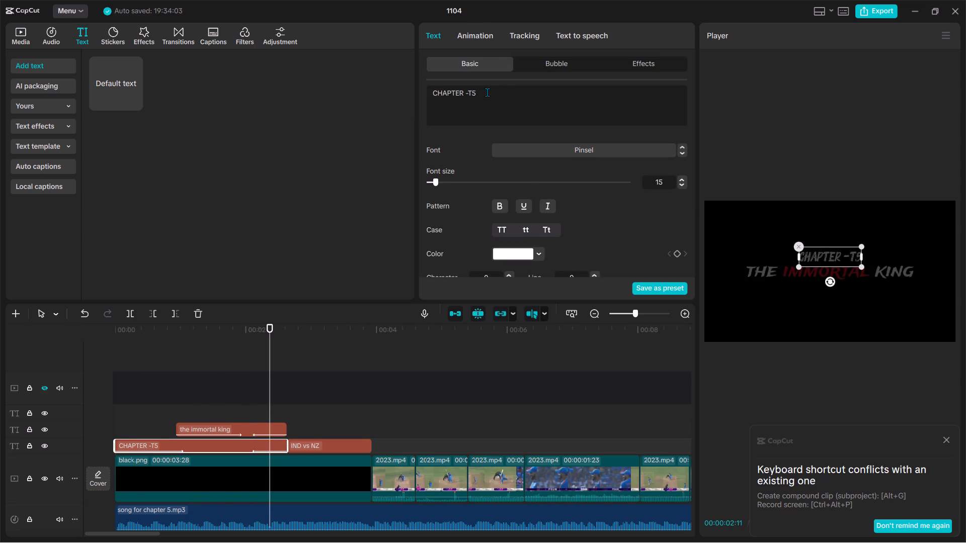
key("BackSpace")
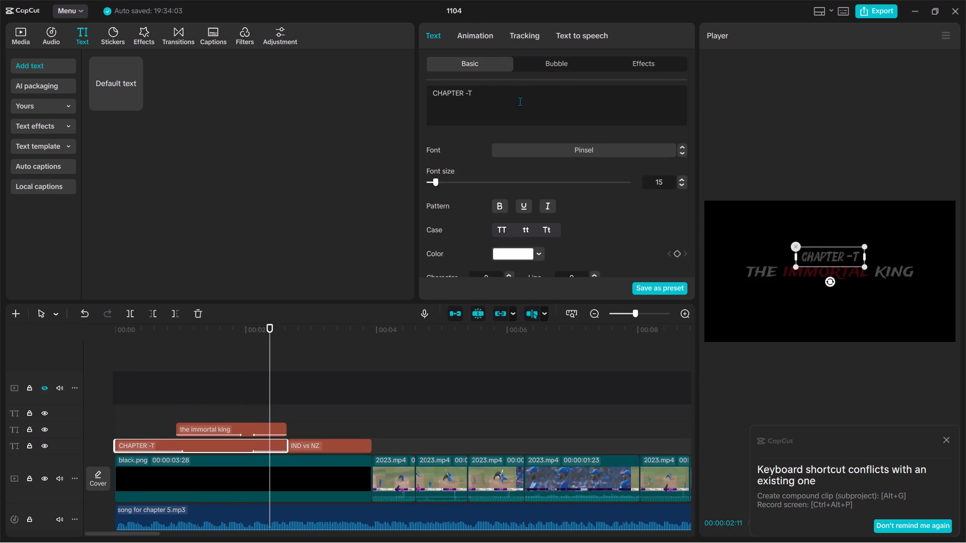
key("BackSpace")
key("5")
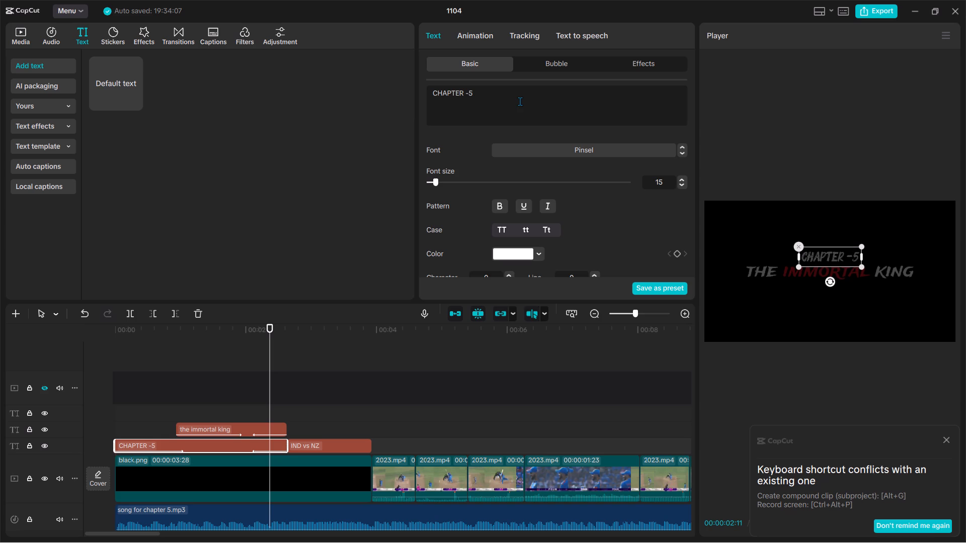
Play back the opening titles to review the chapter title, "the immortal king" and the match title.
left_click(128, 412)
key("space")
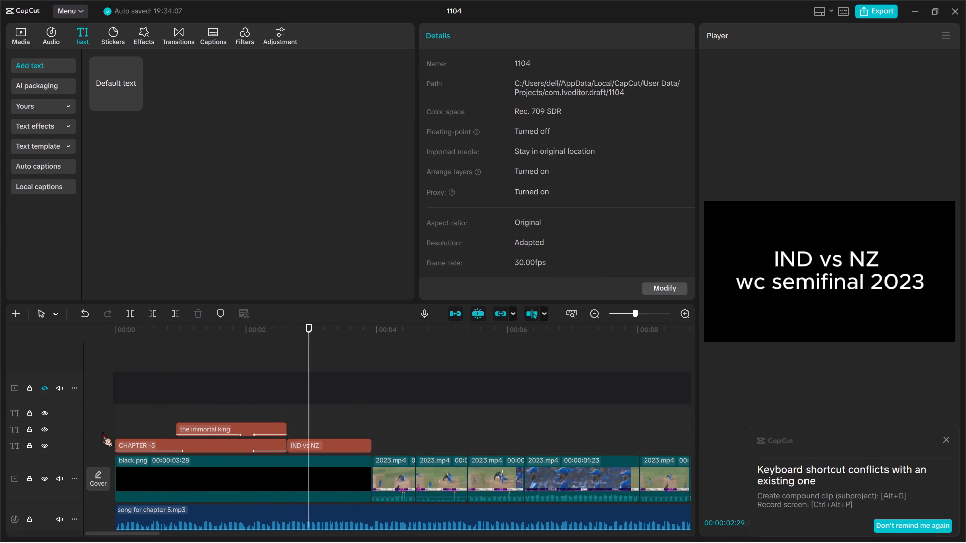
key("space")
key("space")
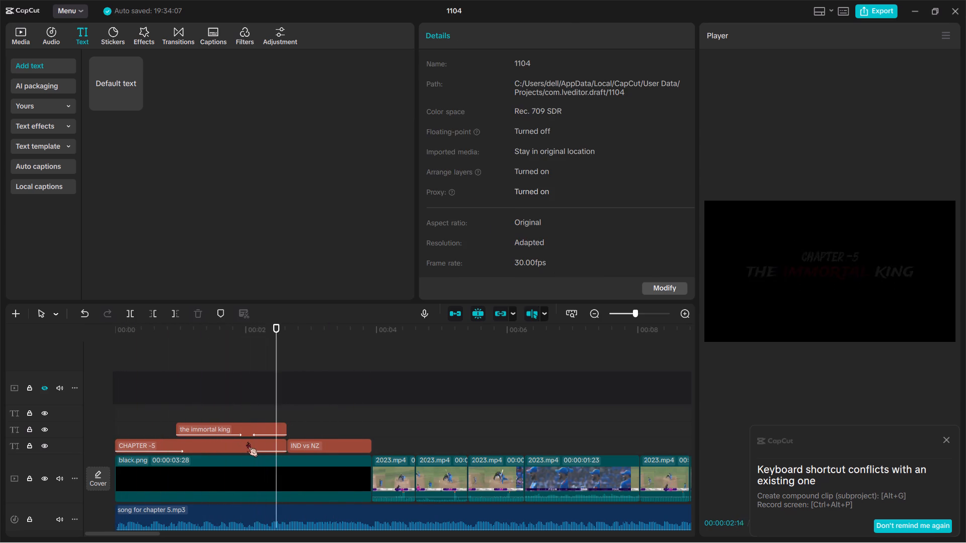
key("space")
key("space")
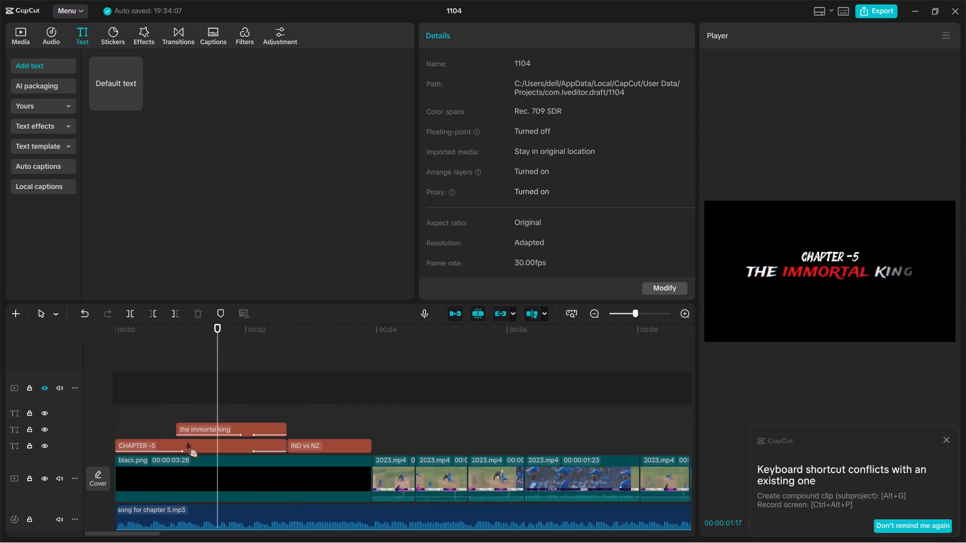
key("space")
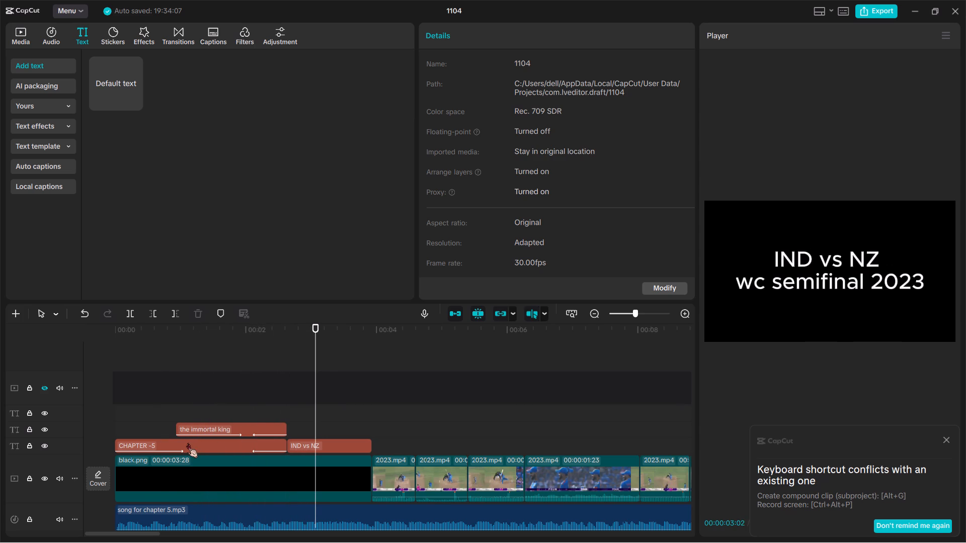
Set the font of the "IND vs NZ" match title to Trade Winds-Rg.
left_click(298, 442)
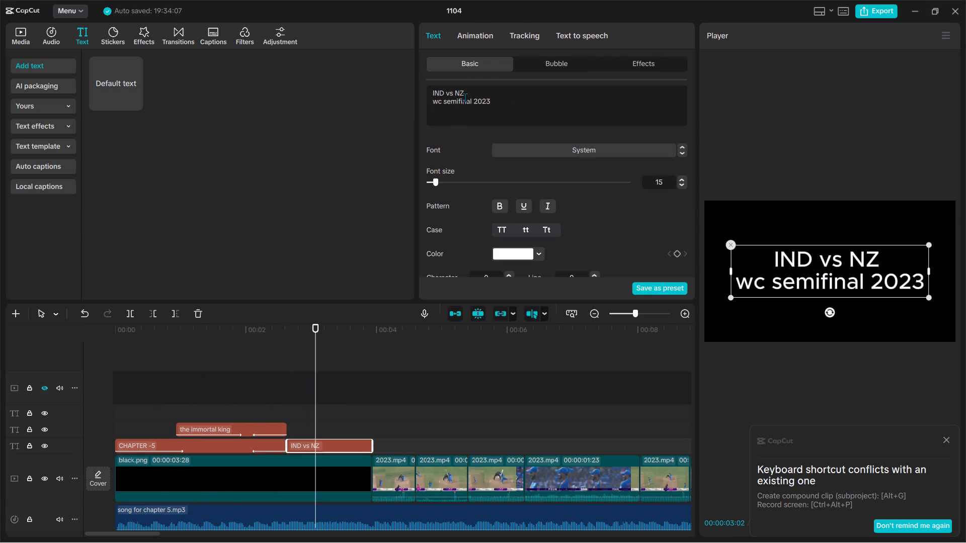
left_click(582, 148)
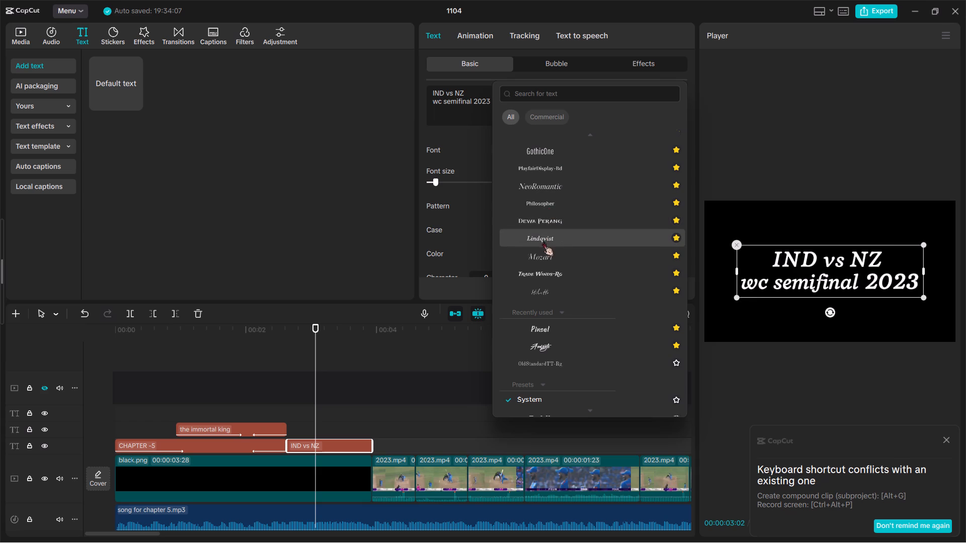
left_click(543, 270)
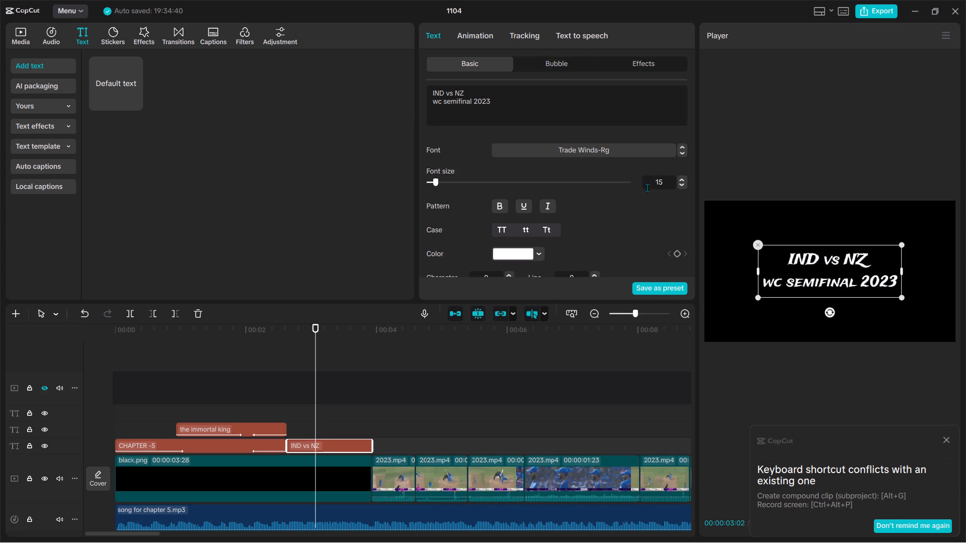
left_click(877, 257)
Copy the "wc semifinal 2023" line and remove it from the match title, leaving only "IND vs NZ" without trailing blanks.
left_click_drag(508, 104, 427, 101)
key("ctrl+c")
key("BackSpace")
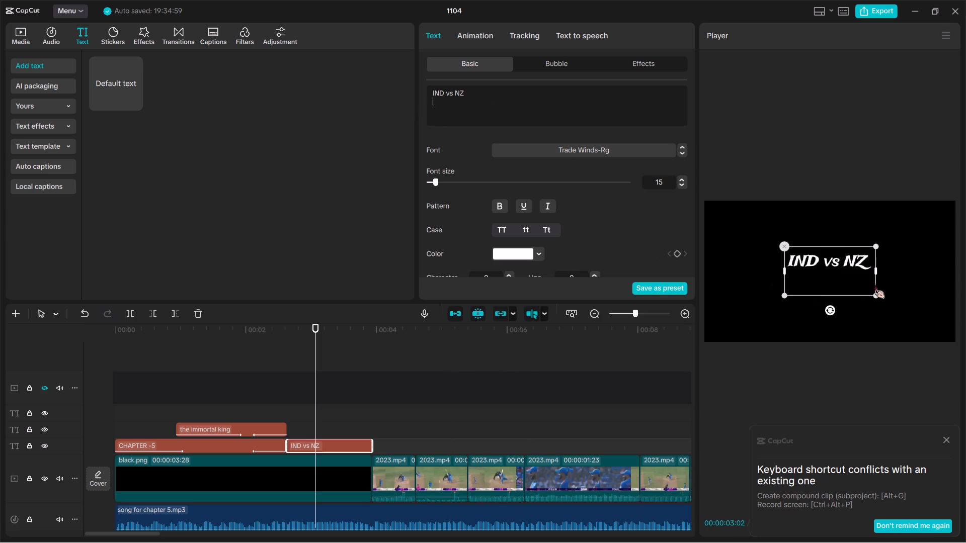
left_click(473, 92)
key("BackSpace")
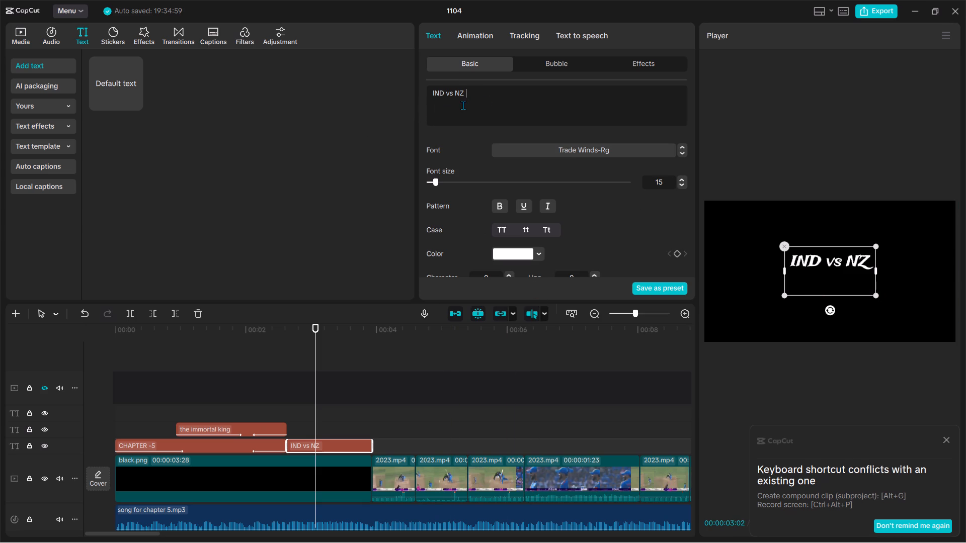
left_click(460, 110)
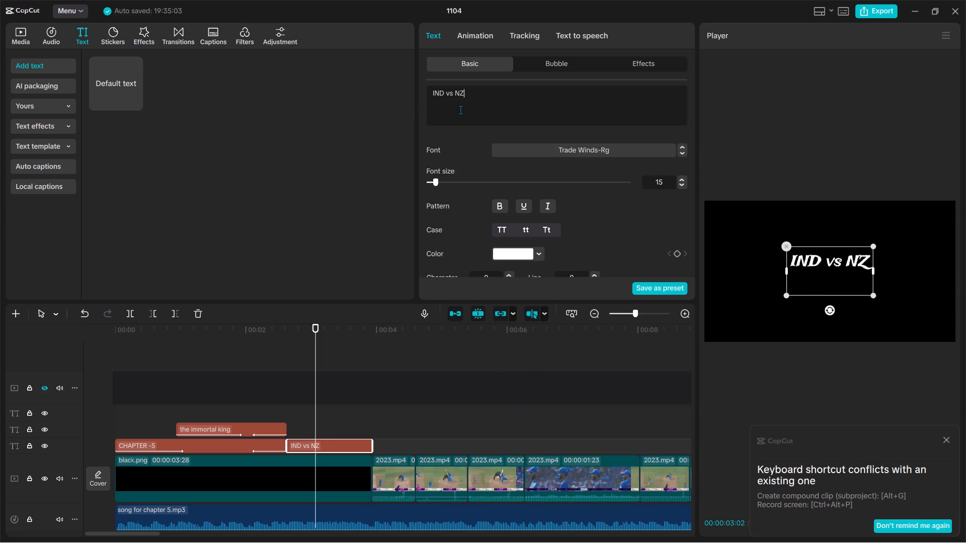
key("BackSpace")
left_click(215, 170)
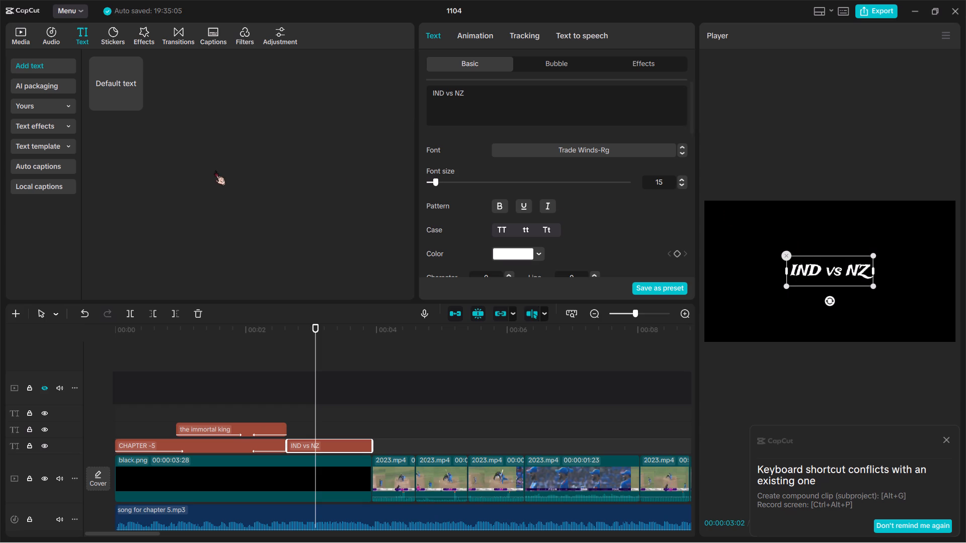
Add a text clip above "IND vs NZ", trim it to end with the black clip, and replace its text with the copied "wc semifinal 2023".
left_click_drag(116, 81, 312, 432)
left_click(370, 429)
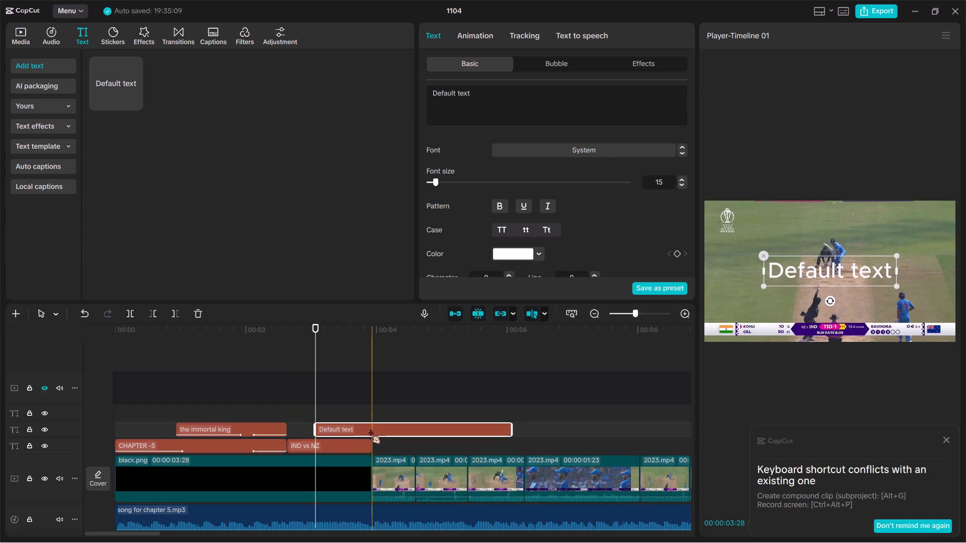
key("w")
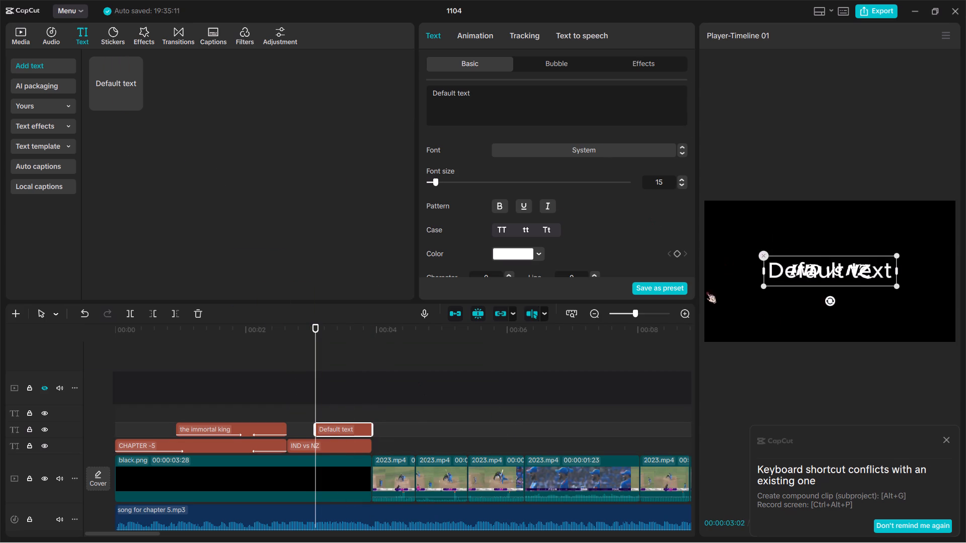
left_click_drag(489, 101, 345, 97)
key("BackSpace")
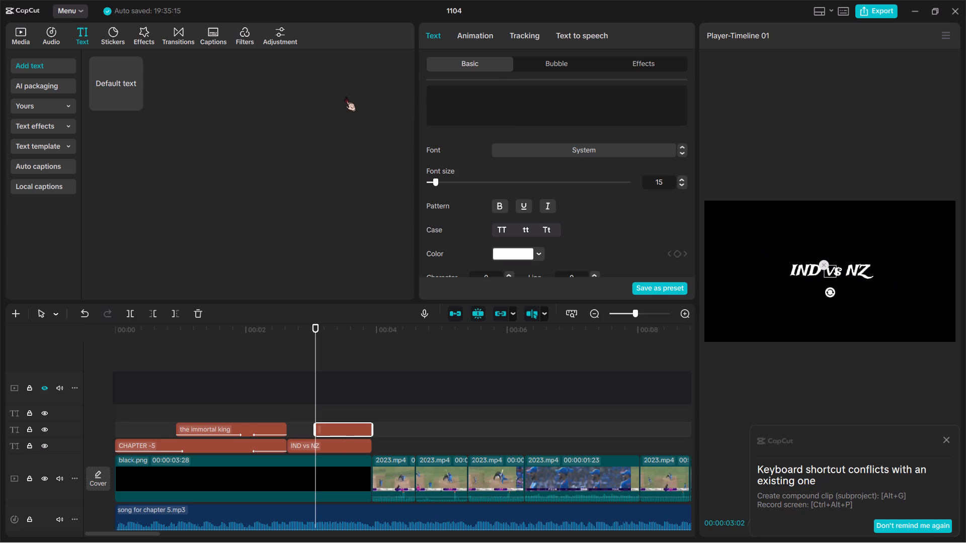
key("ctrl+v")
Position the "wc semifinal 2023" title directly beneath "IND vs NZ" in the frame, offset slightly to the right.
left_click_drag(869, 262, 877, 292)
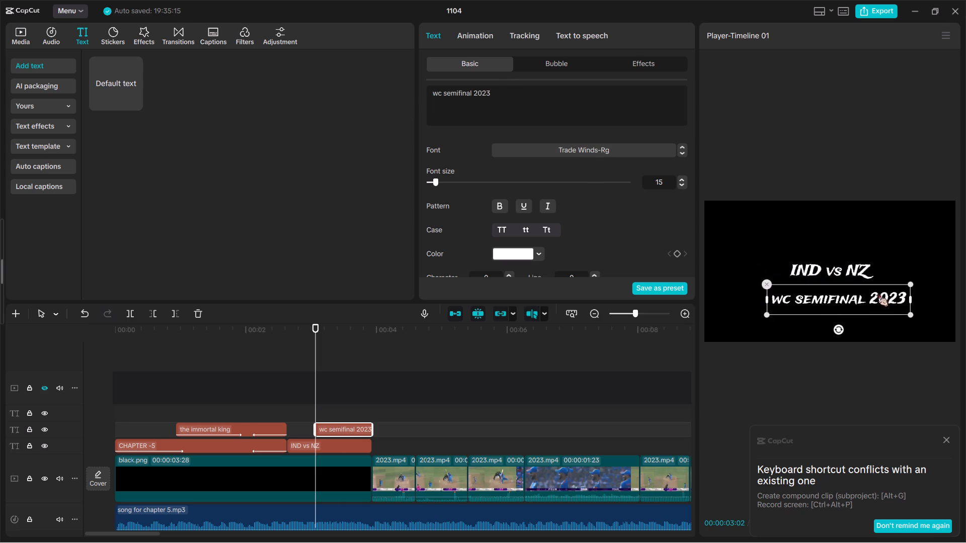
left_click_drag(877, 292, 876, 277)
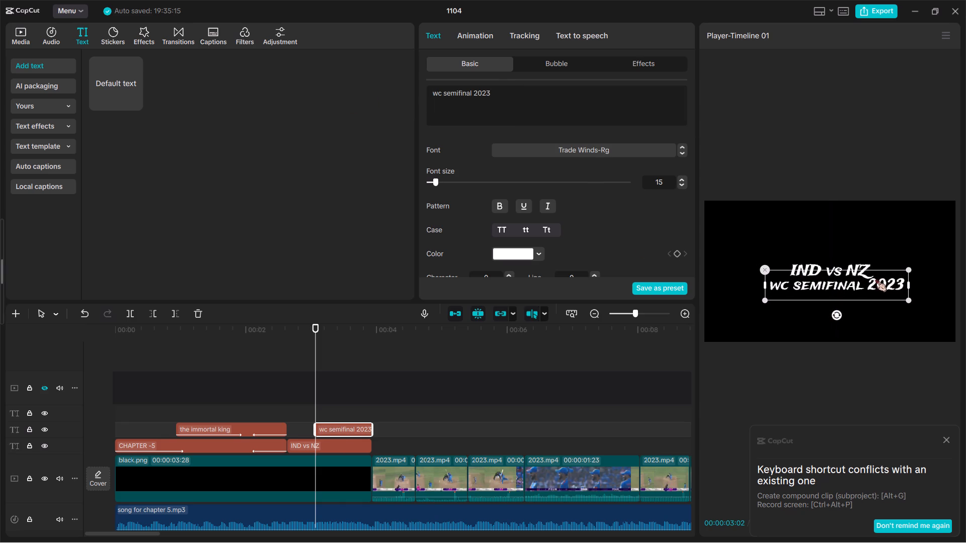
left_click_drag(876, 277, 875, 279)
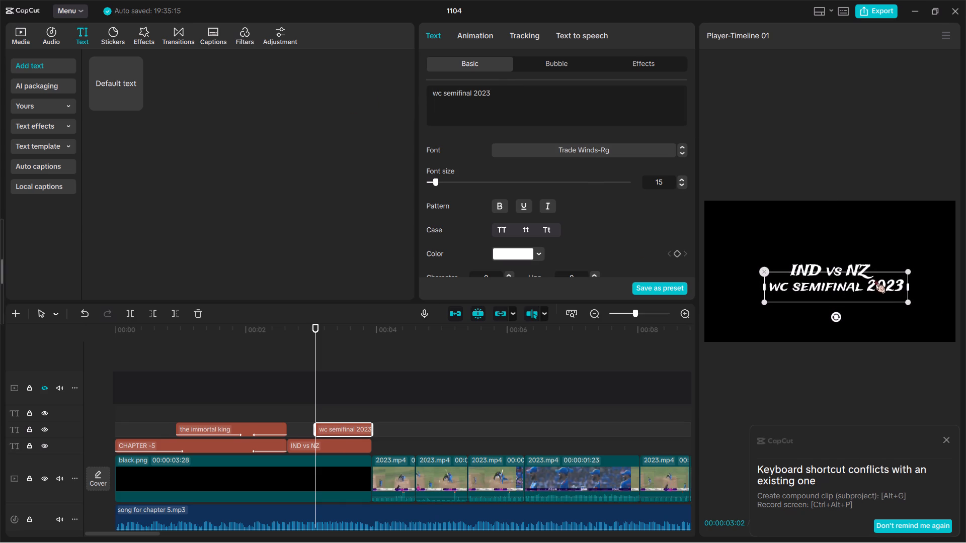
left_click_drag(875, 279, 879, 278)
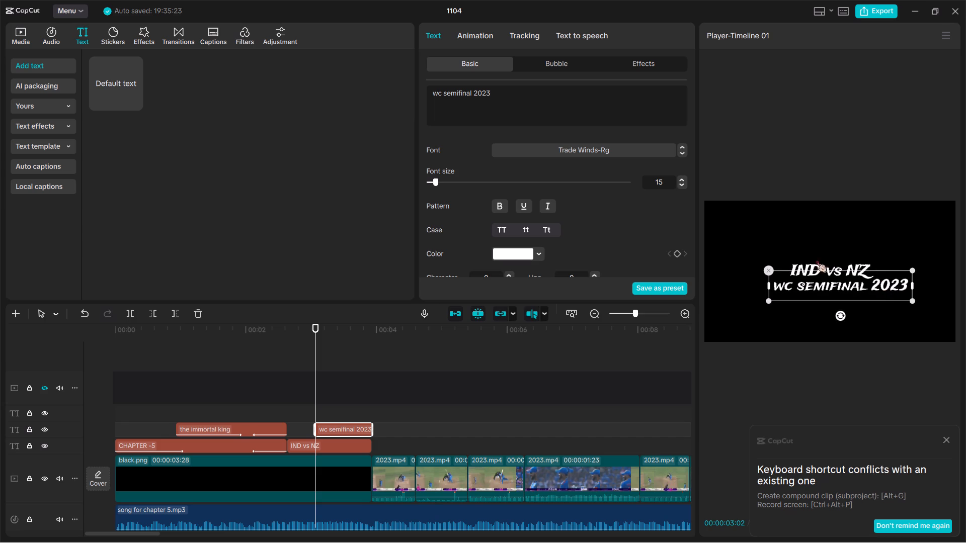
Shift the "IND vs NZ" title slightly left so it sits just above the start of "wc semifinal 2023", and play back the result.
left_click(311, 446)
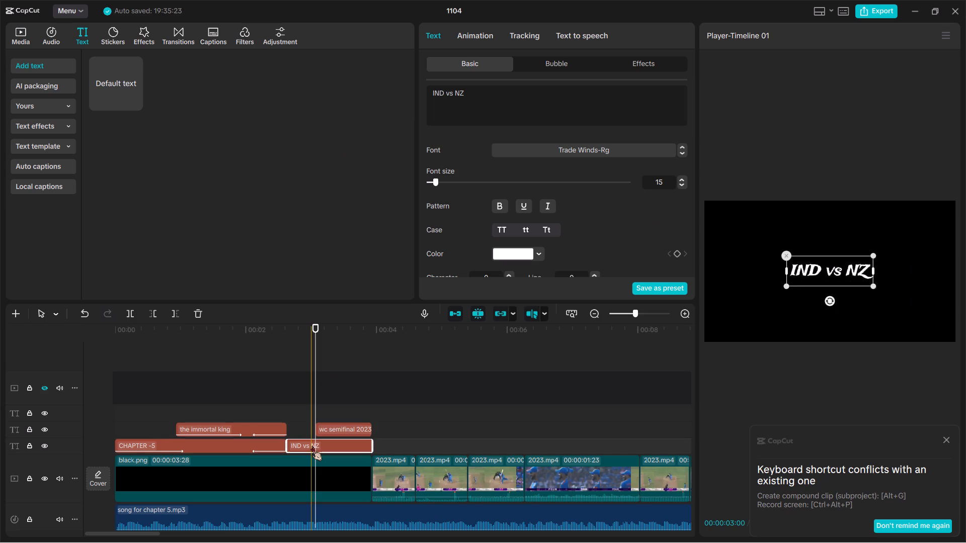
left_click_drag(833, 260, 801, 262)
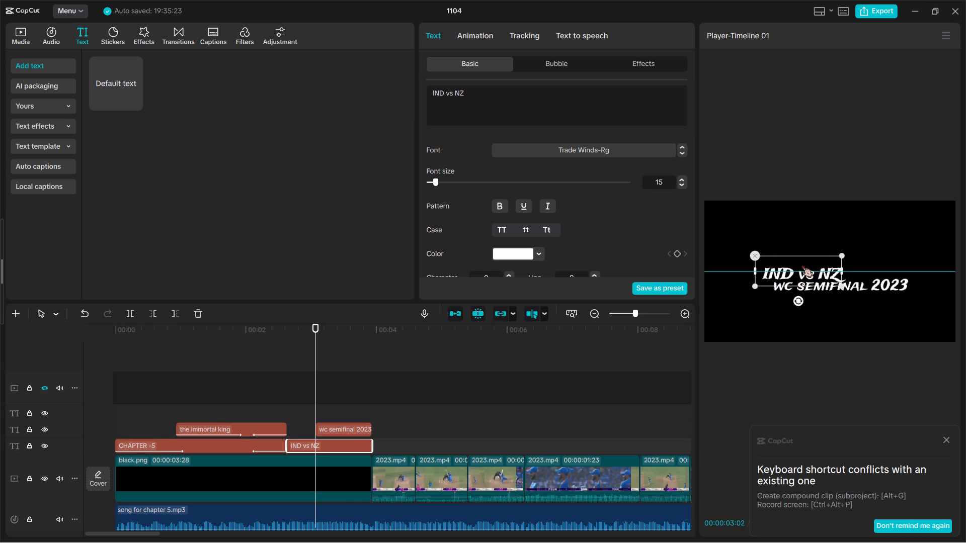
left_click_drag(801, 262, 815, 261)
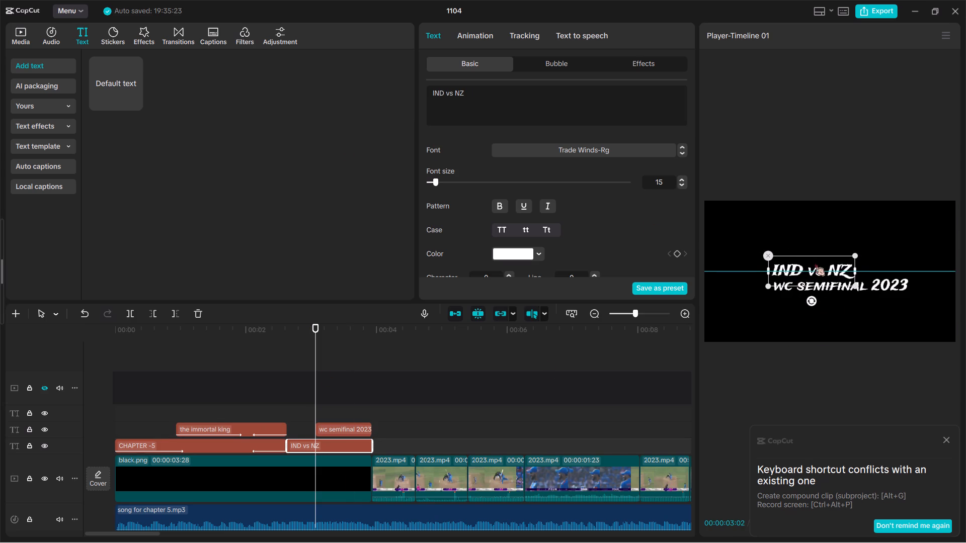
left_click_drag(815, 261, 814, 260)
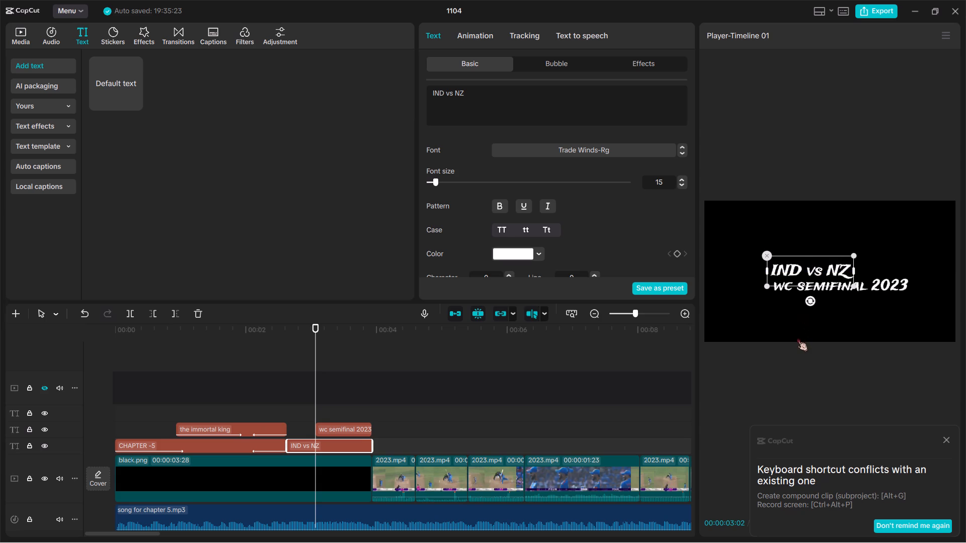
left_click(797, 336)
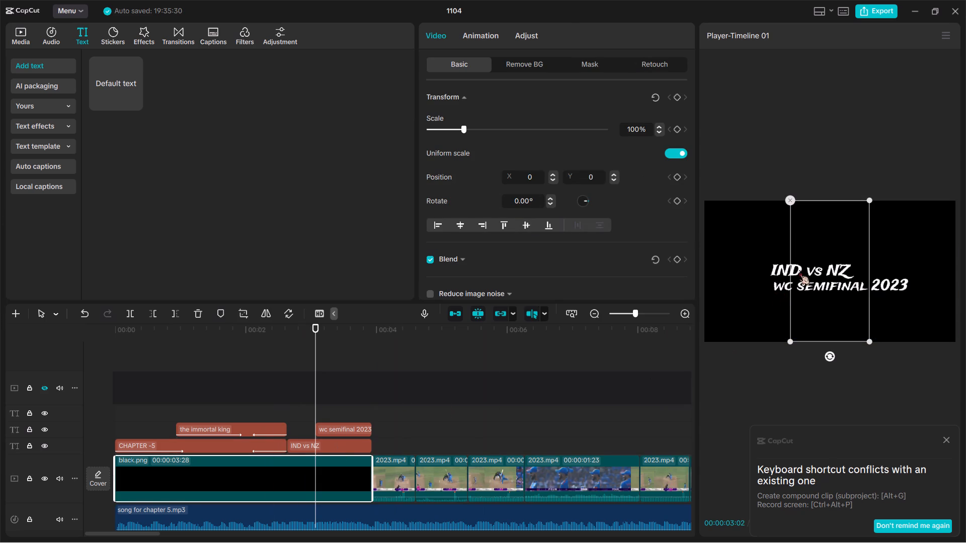
left_click(799, 270)
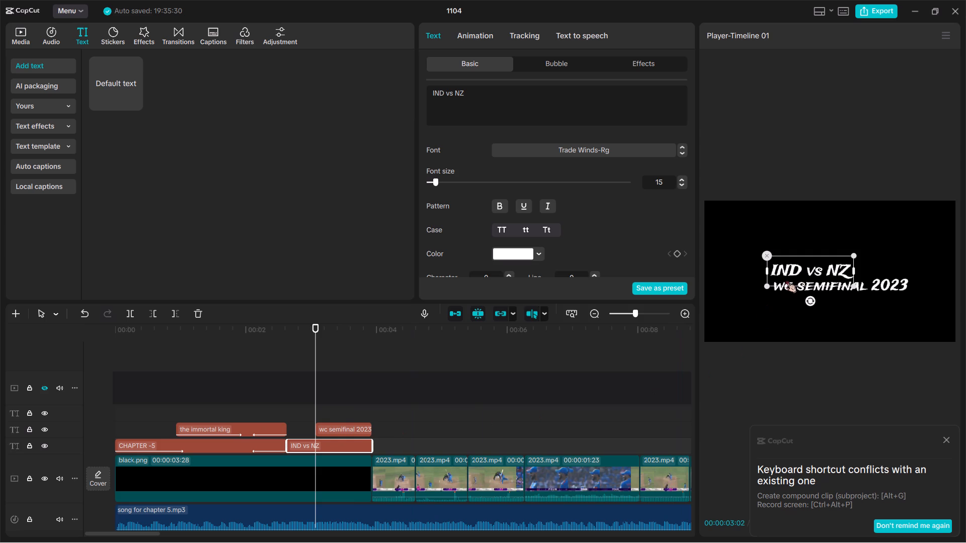
left_click_drag(793, 263, 804, 265)
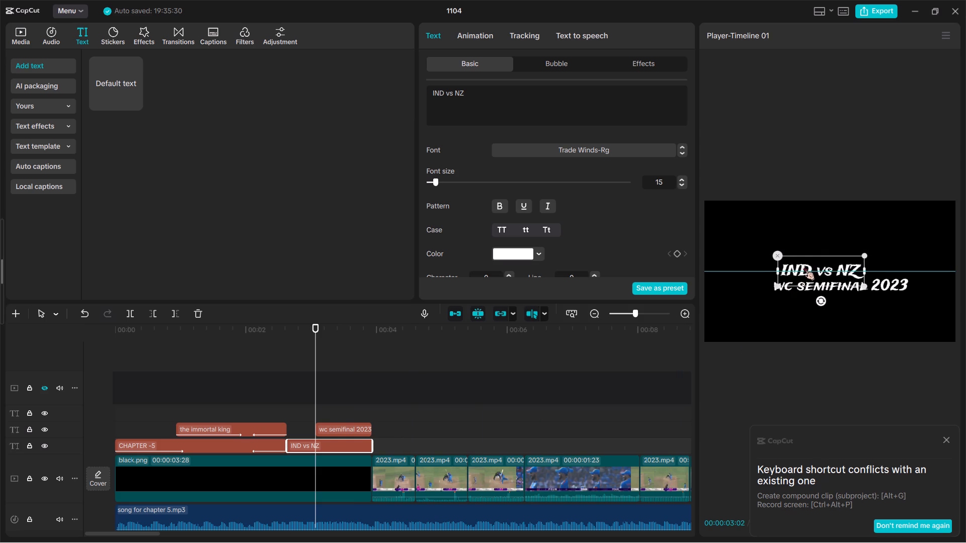
left_click_drag(804, 265, 807, 267)
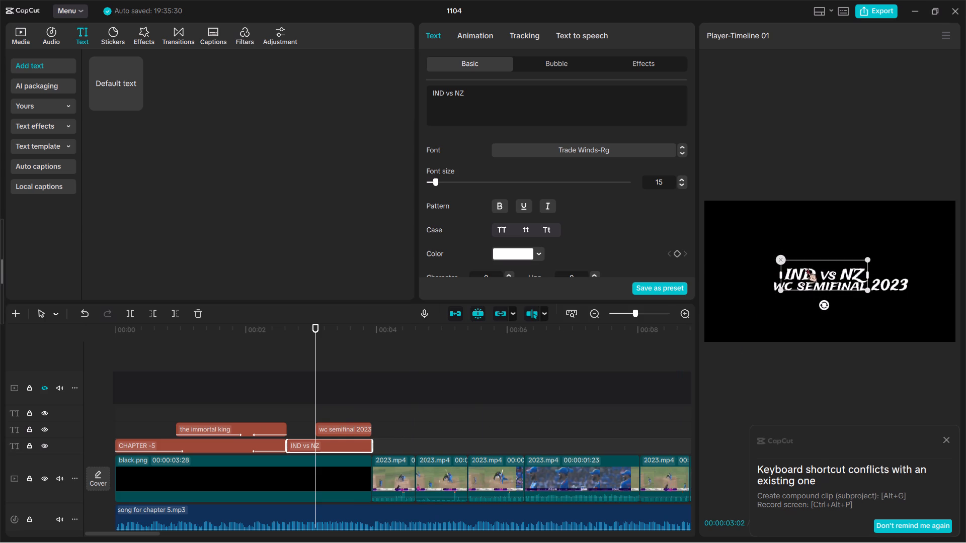
left_click_drag(807, 267, 807, 266)
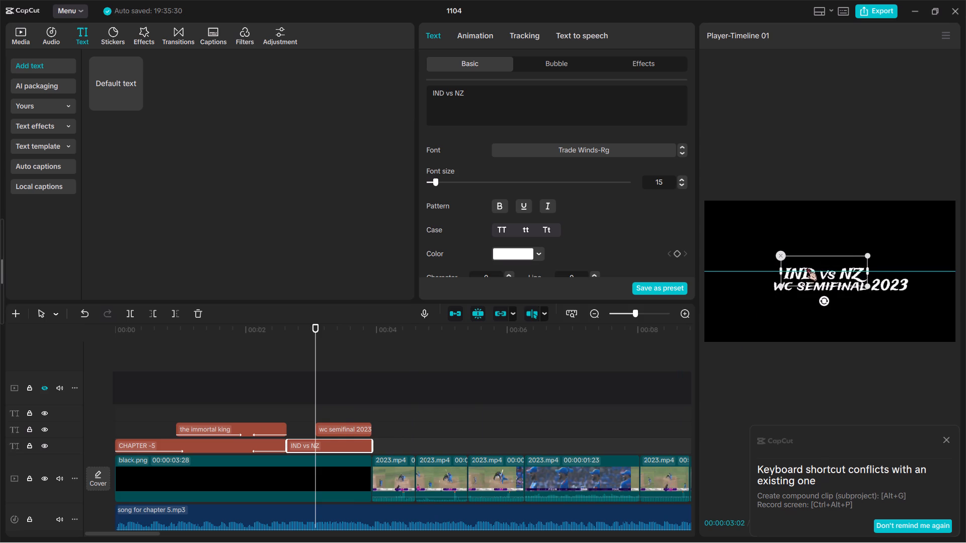
left_click_drag(807, 266, 807, 265)
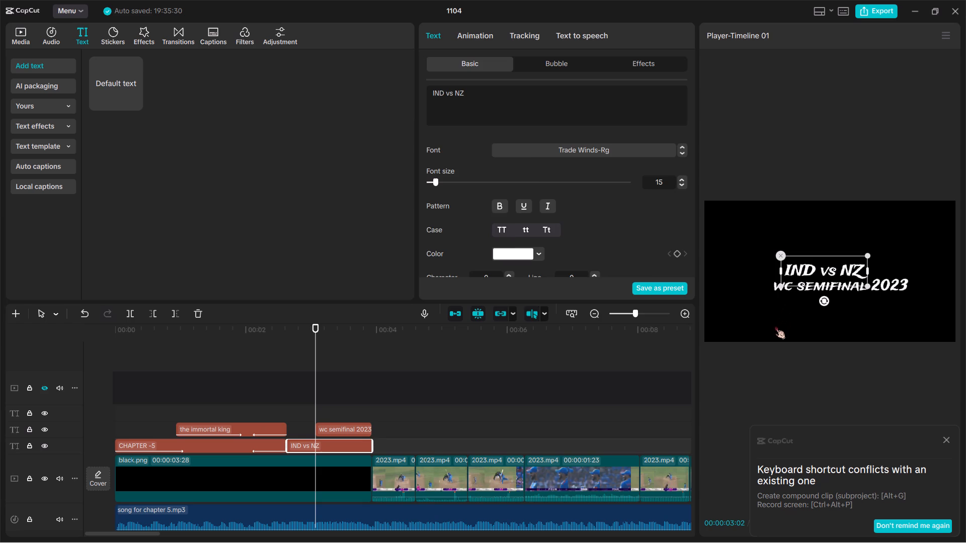
left_click(775, 324)
key("space")
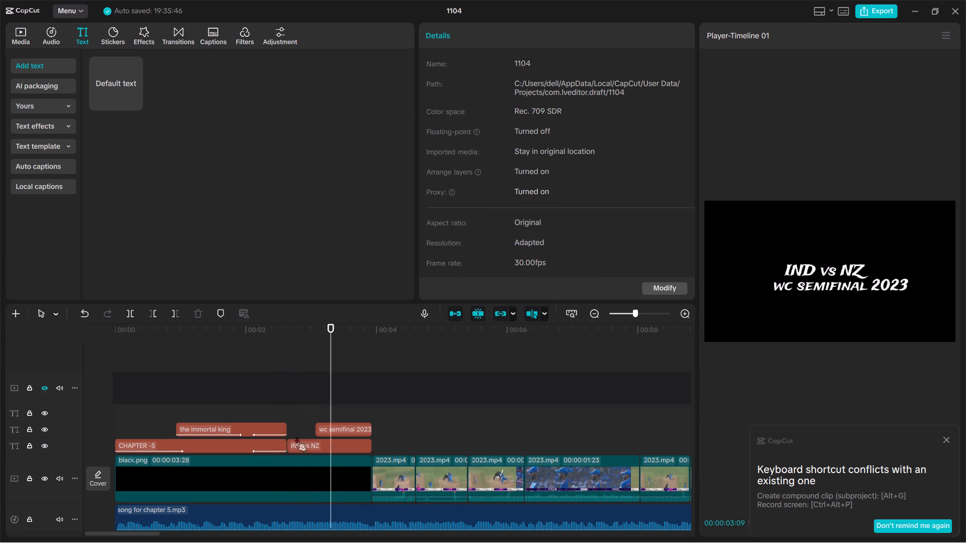
Play back the opening match titles and the following cricket clips to review how the sequence runs.
key("space")
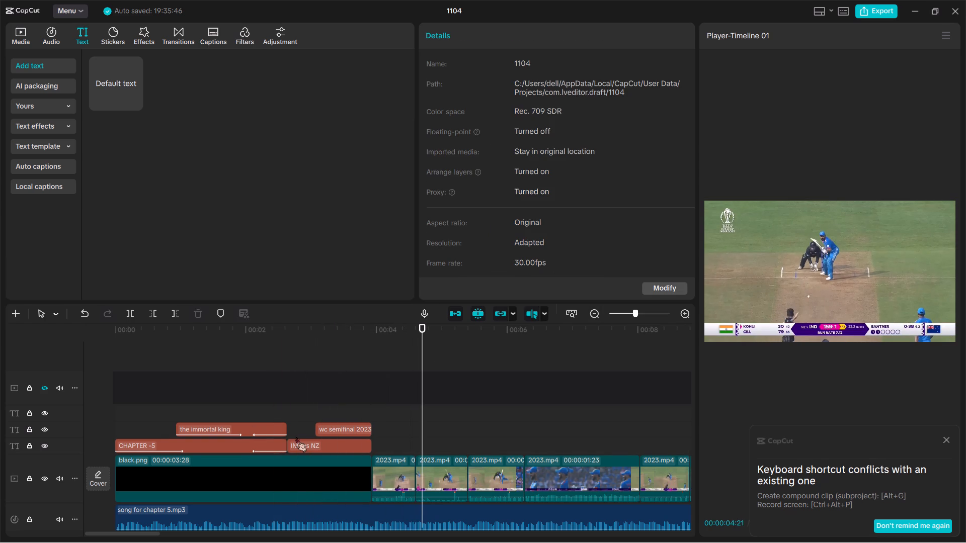
scroll(296, 437, "down", 6, "ctrl")
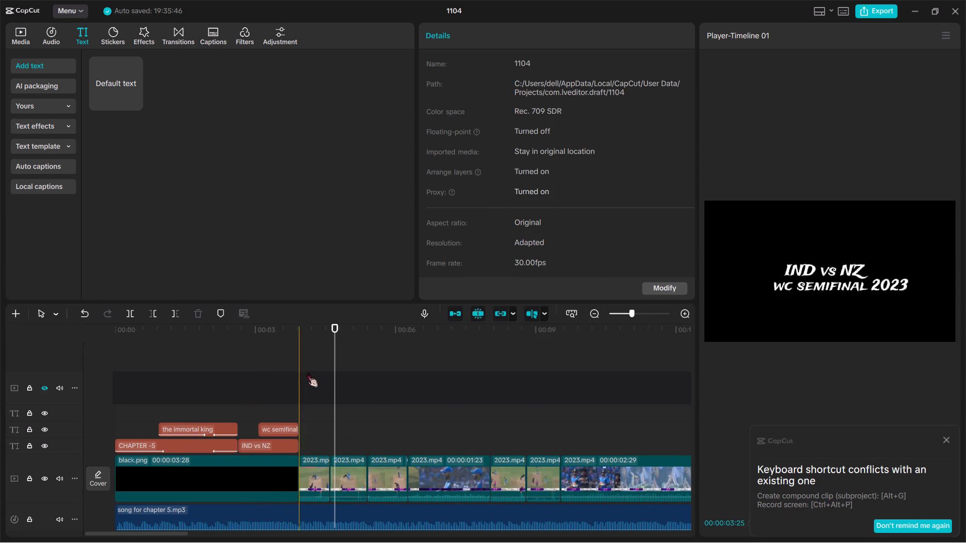
key("space")
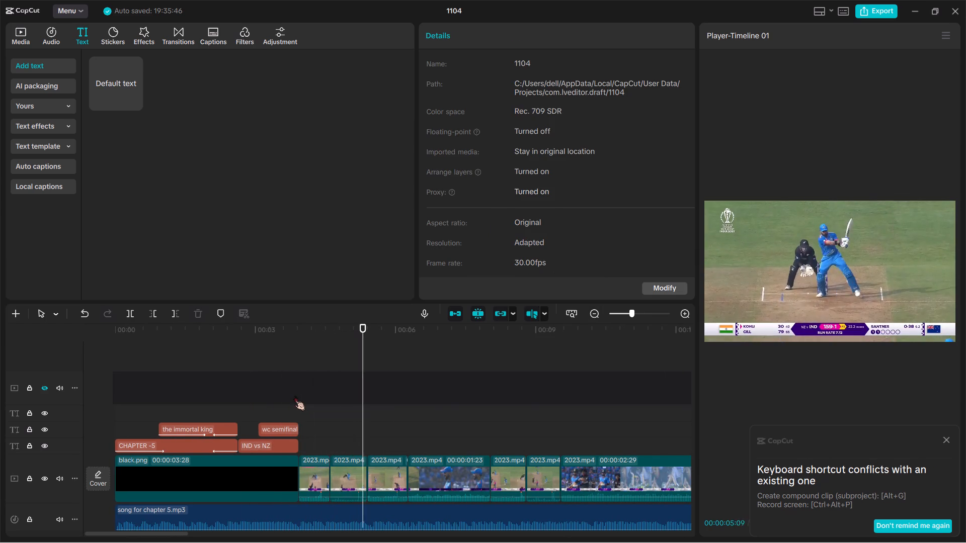
scroll(294, 396, "left", 1)
key("space")
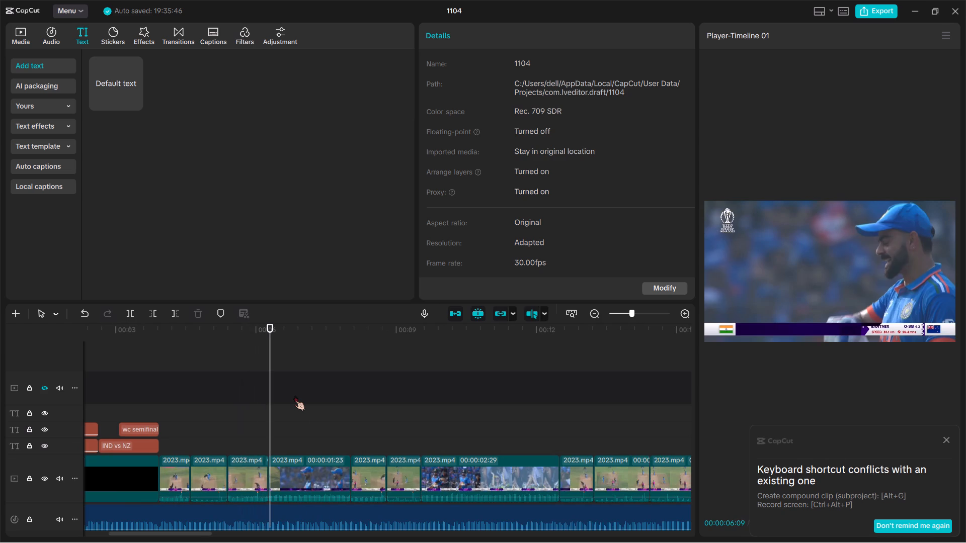
key("space")
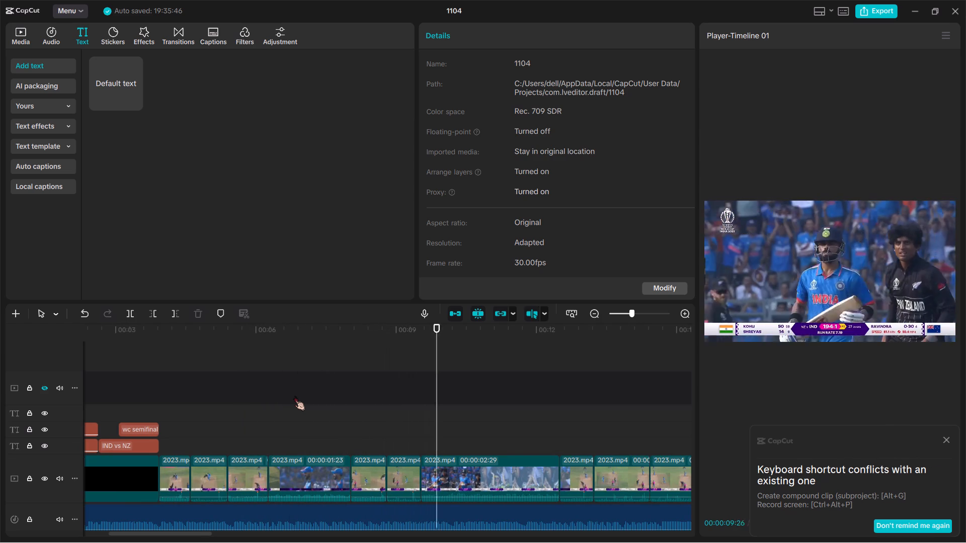
key("space")
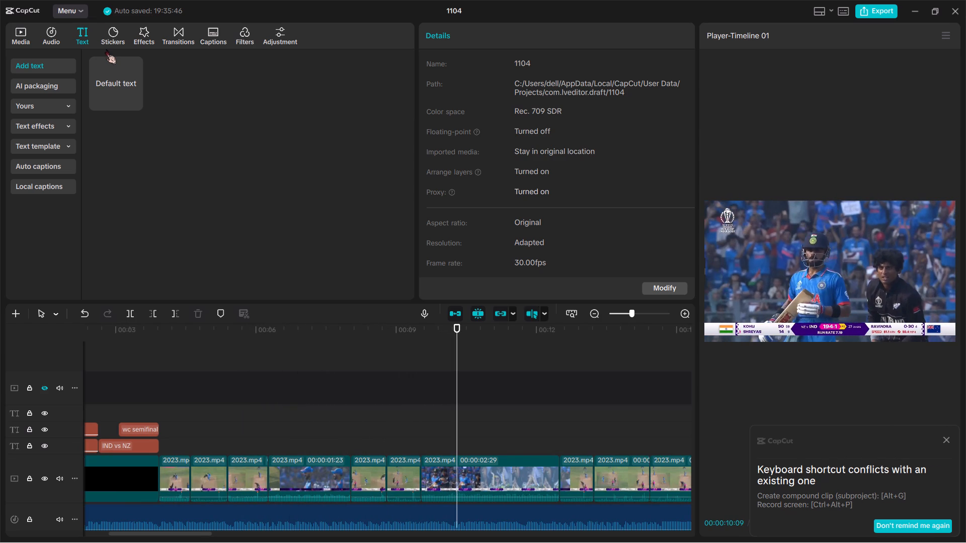
Add a default text clip on the "IND vs NZ" track, starting over the first 2023.mp4 clip just after the black clip.
left_click_drag(109, 65, 174, 448)
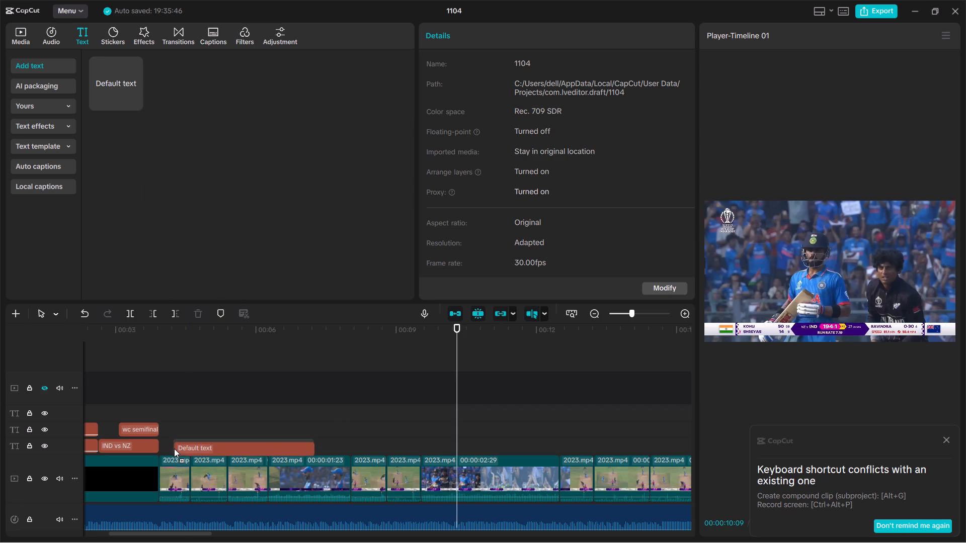
left_click_drag(174, 448, 175, 449)
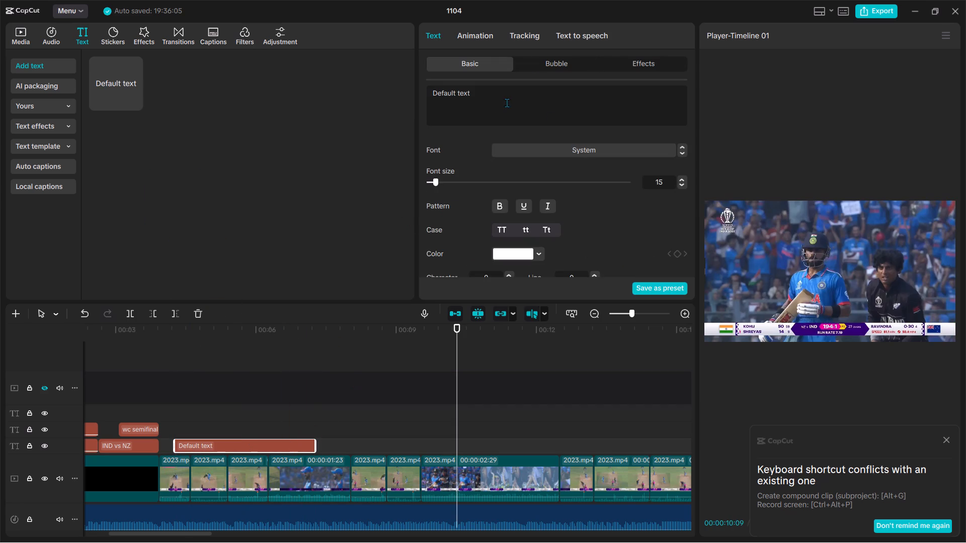
Replace the new clip's text with "VIRAT IS THE PLAYER OF THE TOURNAMENT".
left_click_drag(499, 107, 381, 81)
key("backslash")
key("BackSpace")
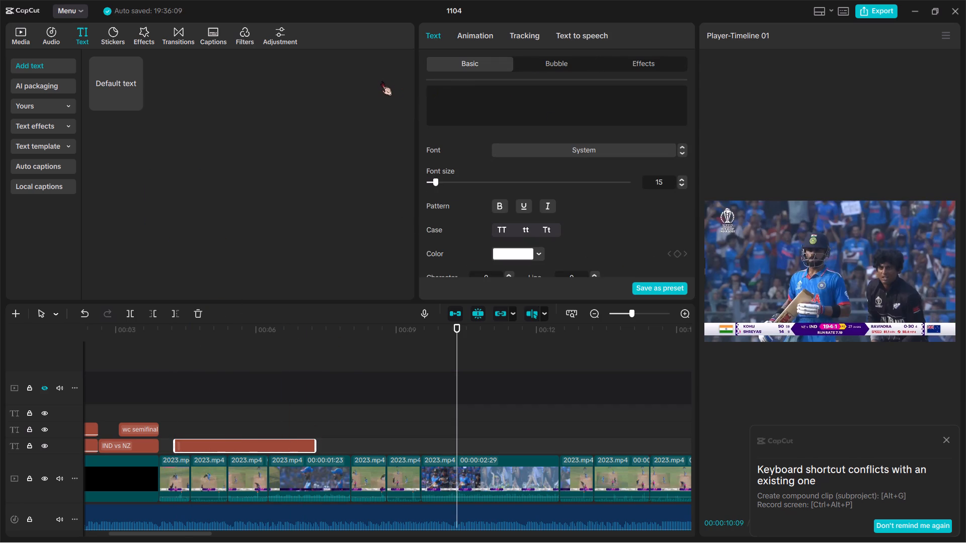
key("v")
type("OT")
key("BackSpace")
key("BackSpace")
key("o")
key("BackSpace")
type("IE")
key("BackSpace")
key("BackSpace")
key("BackSpace")
type("VIRAT")
key("space")
type("IN")
key("space")
key("BackSpace")
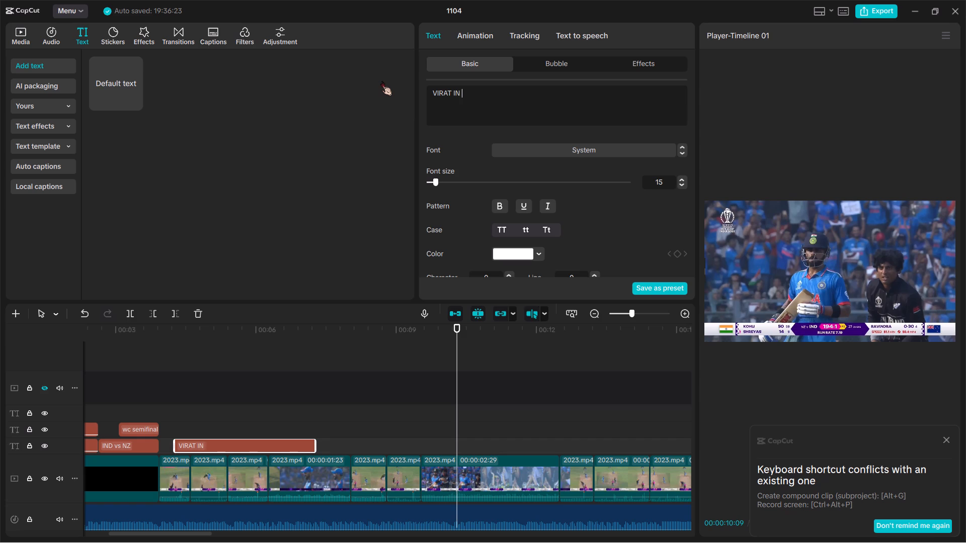
key("BackSpace")
type("S THE PL")
key("BackSpace")
key("a")
key("BackSpace")
type("LAY")
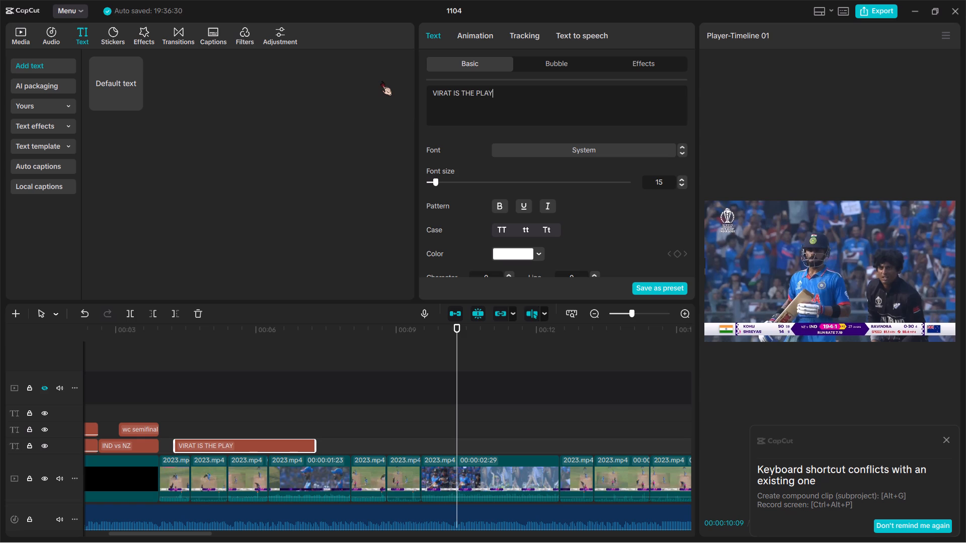
type("ER OF THE")
key("space")
type("TOUR")
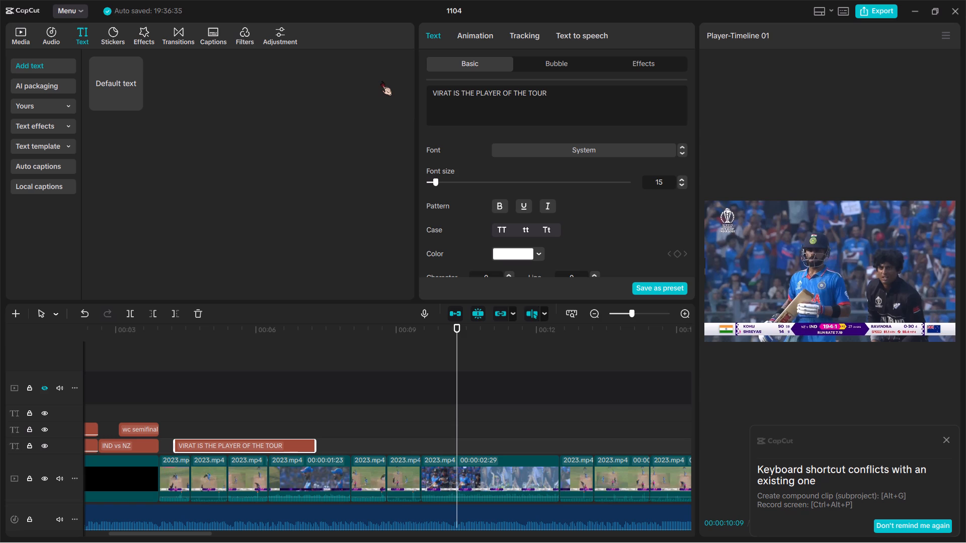
type("NAME")
type("NT")
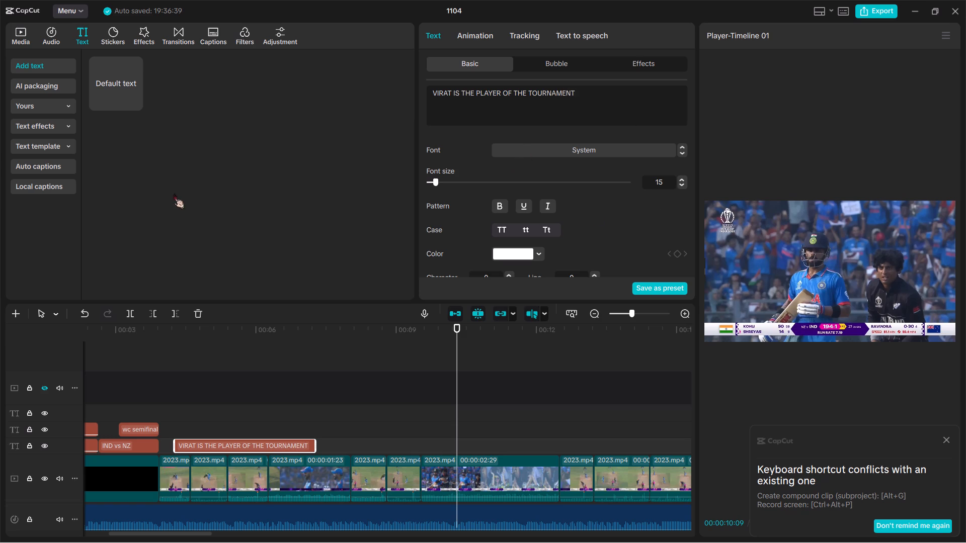
Scale the "VIRAT IS THE PLAYER OF THE TOURNAMENT" title down to 40%.
left_click(240, 371)
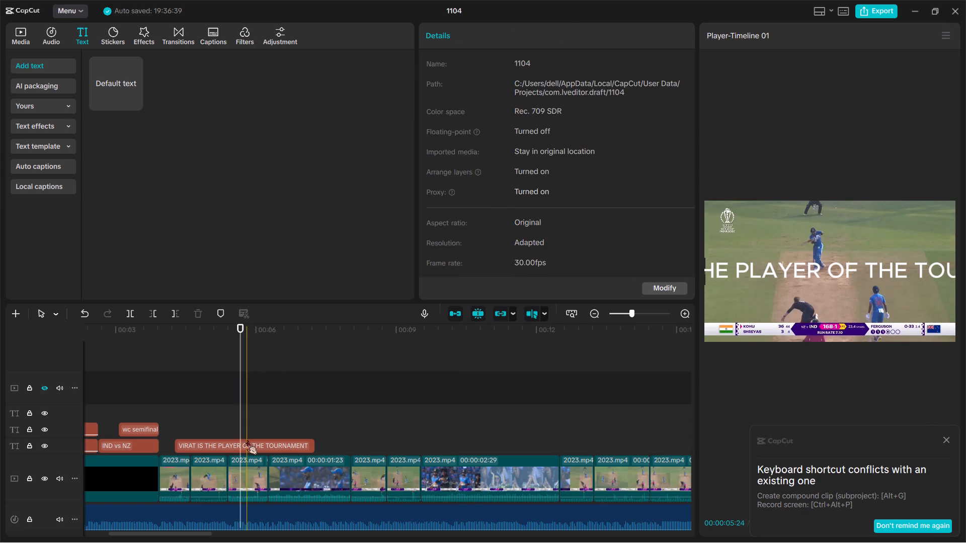
left_click(247, 440)
scroll(486, 236, "down", 1)
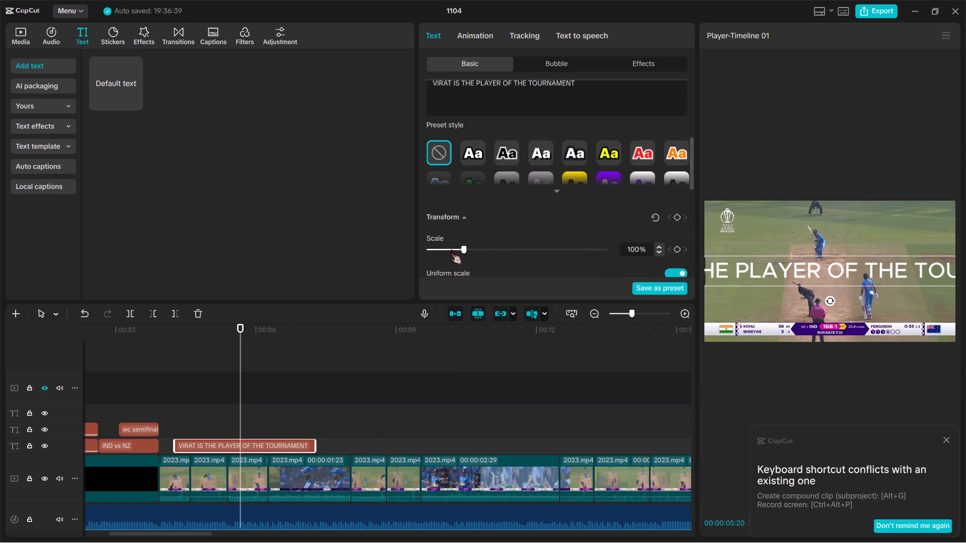
left_click_drag(452, 249, 443, 251)
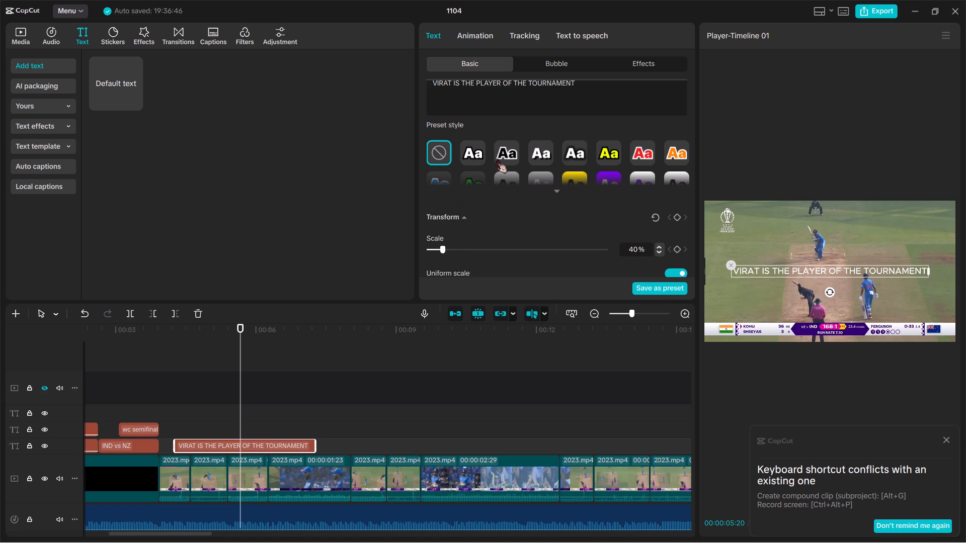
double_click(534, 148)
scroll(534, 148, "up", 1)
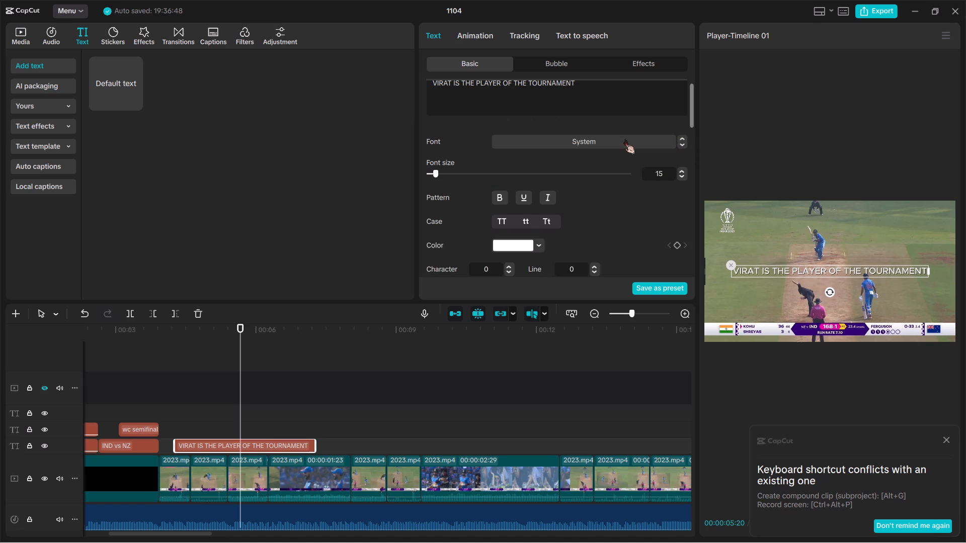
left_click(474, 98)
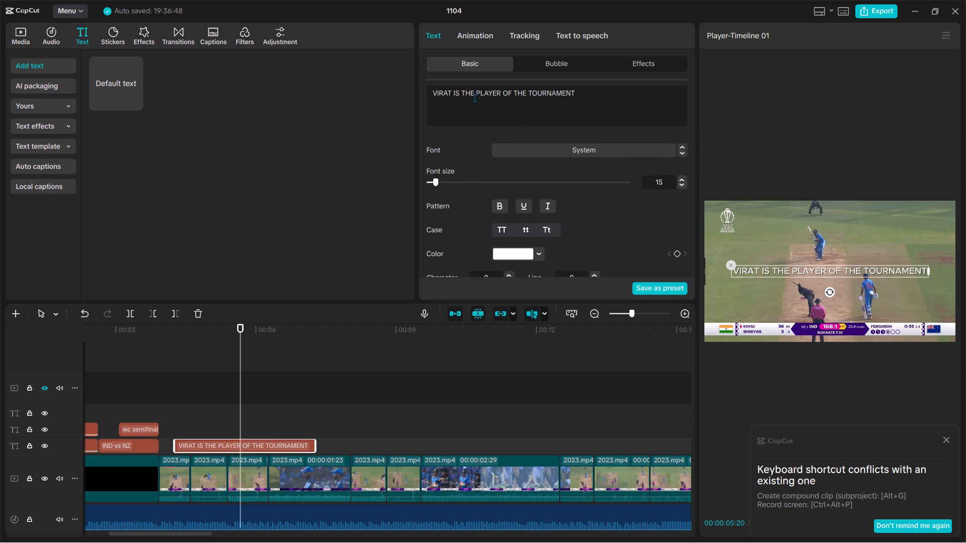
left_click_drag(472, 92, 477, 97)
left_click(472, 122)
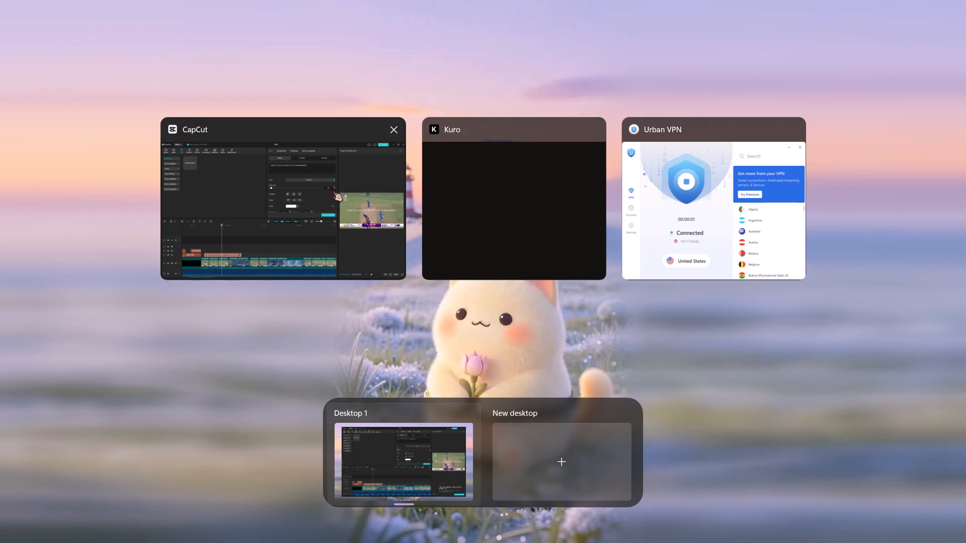
Close the Urban VPN window from the overview of open windows and return to CapCut.
left_click(332, 187)
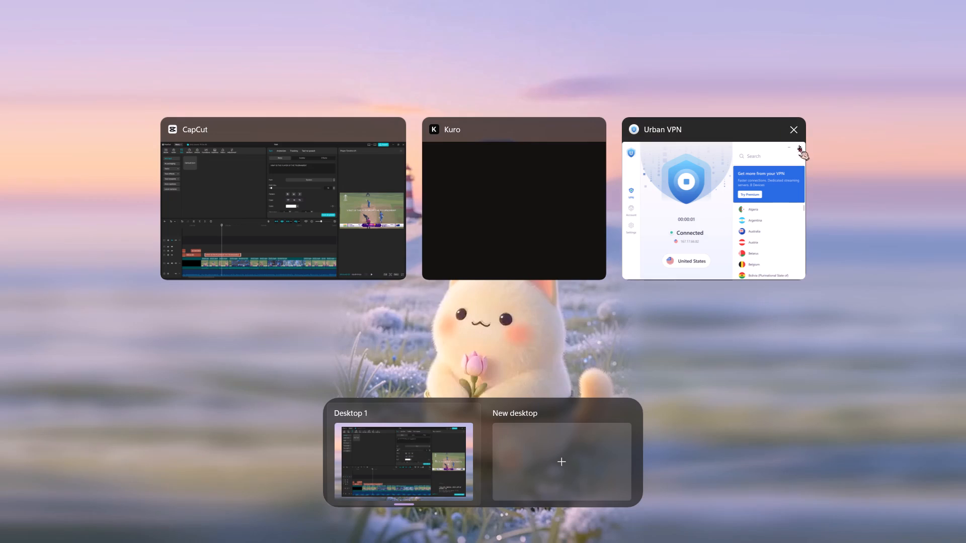
left_click(793, 139)
left_click(490, 198)
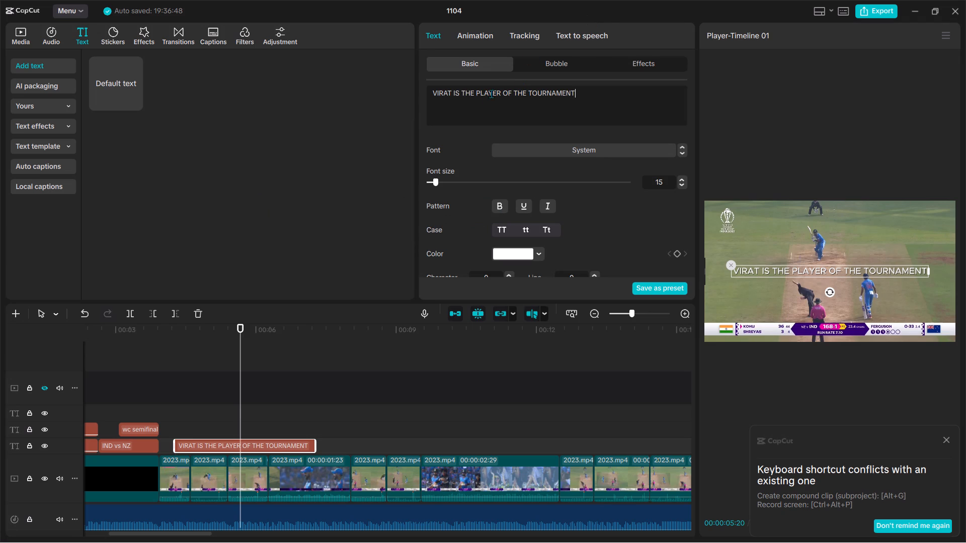
Reword the title by changing "IS THE" before "PLAYER" so it reads "VIRAT WAS A PLAYER OF THE TOURNAMENT".
left_click(460, 95)
key("BackSpace")
key("BackSpace")
key("BackSpace")
type("WAS")
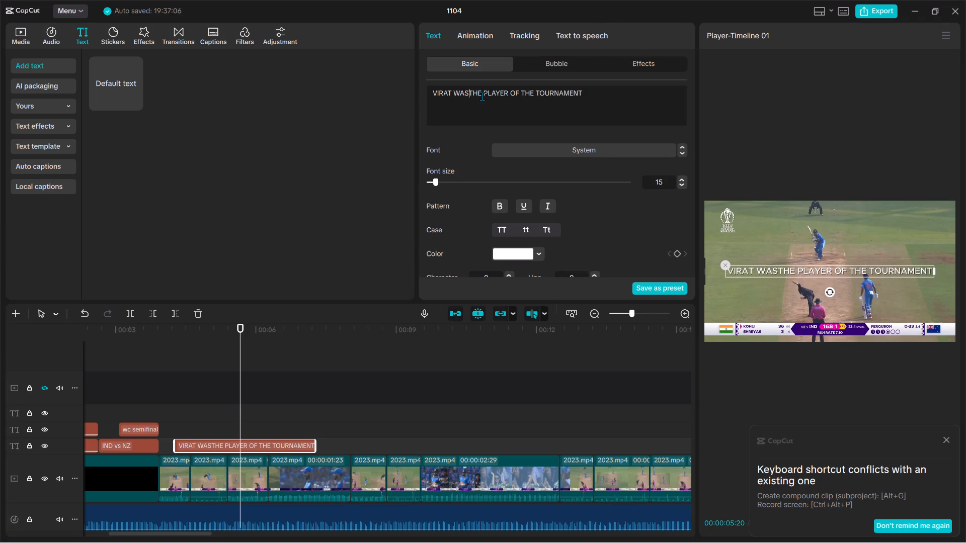
left_click(482, 95)
key("BackSpace")
key("BackSpace")
key("BackSpace")
key("space")
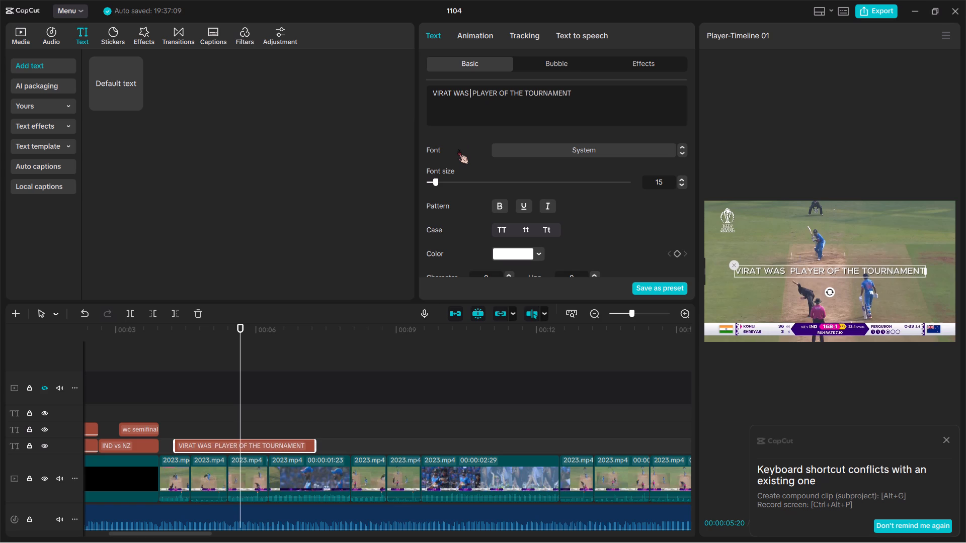
type("A")
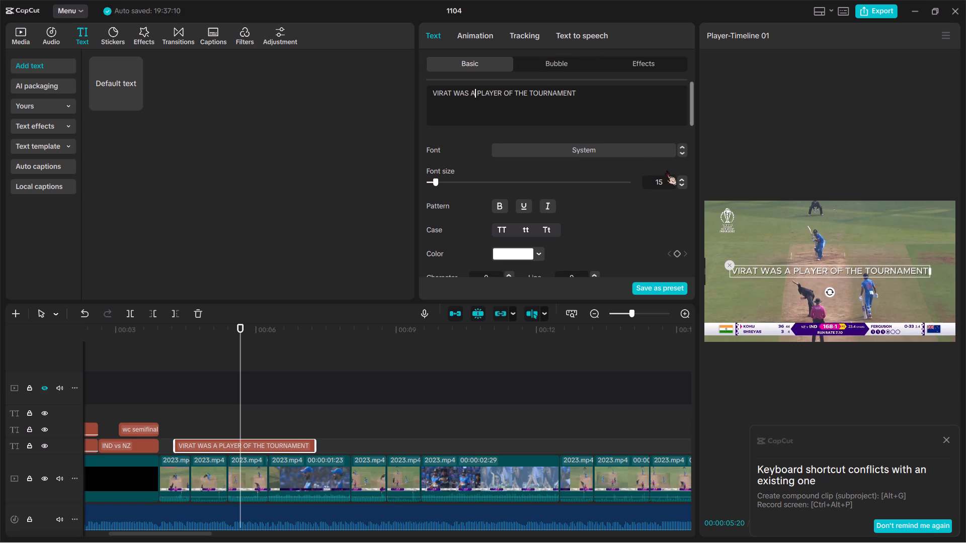
Set the font of the "VIRAT WAS A PLAYER OF THE TOURNAMENT" title to PlayfairDisplay-Bd.
left_click(603, 150)
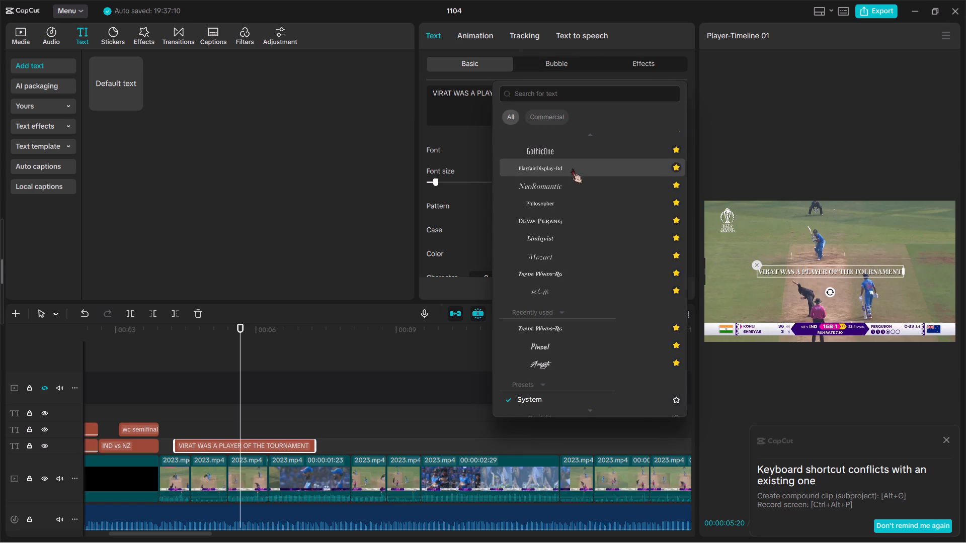
left_click(572, 167)
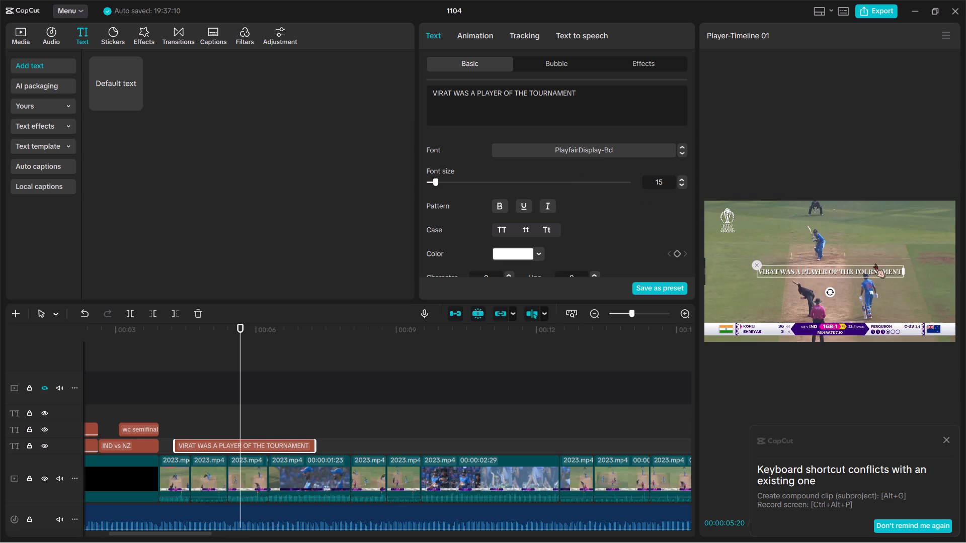
Enlarge the "VIRAT WAS A PLAYER OF THE TOURNAMENT" title in the preview to span about three quarters of the frame's width.
scroll(874, 263, "up", 4, "ctrl")
scroll(864, 296, "down", 5, "ctrl")
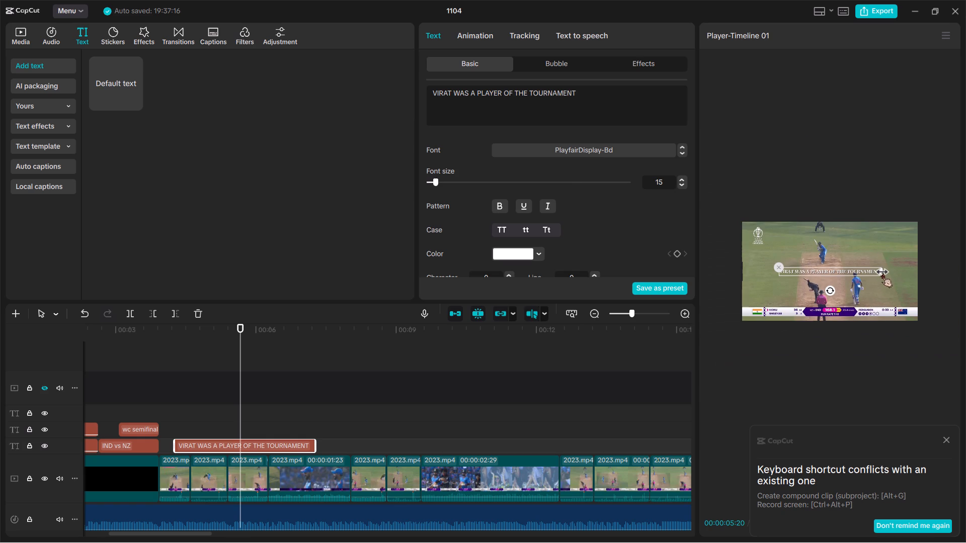
scroll(853, 307, "up", 3, "ctrl")
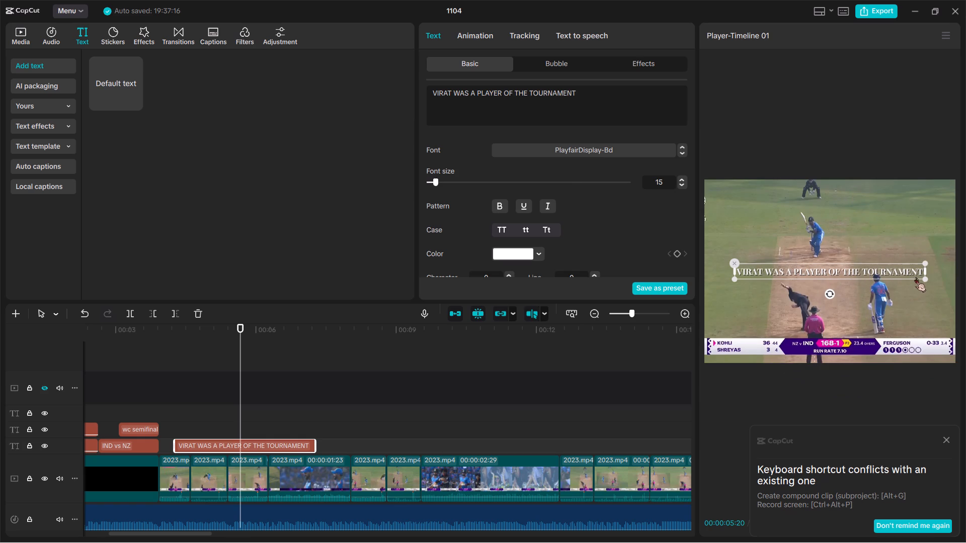
left_click_drag(924, 280, 935, 309)
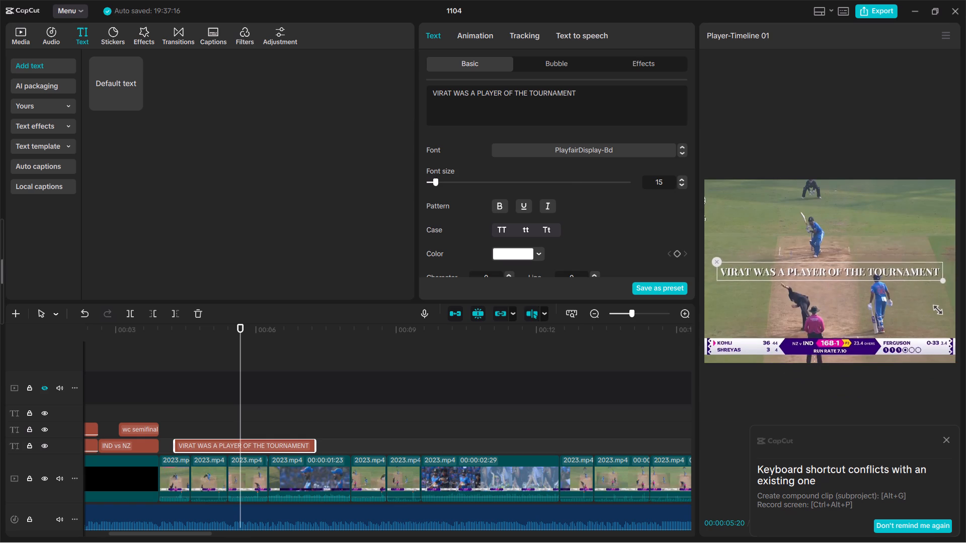
left_click_drag(935, 309, 942, 330)
scroll(828, 384, "down", 2, "ctrl")
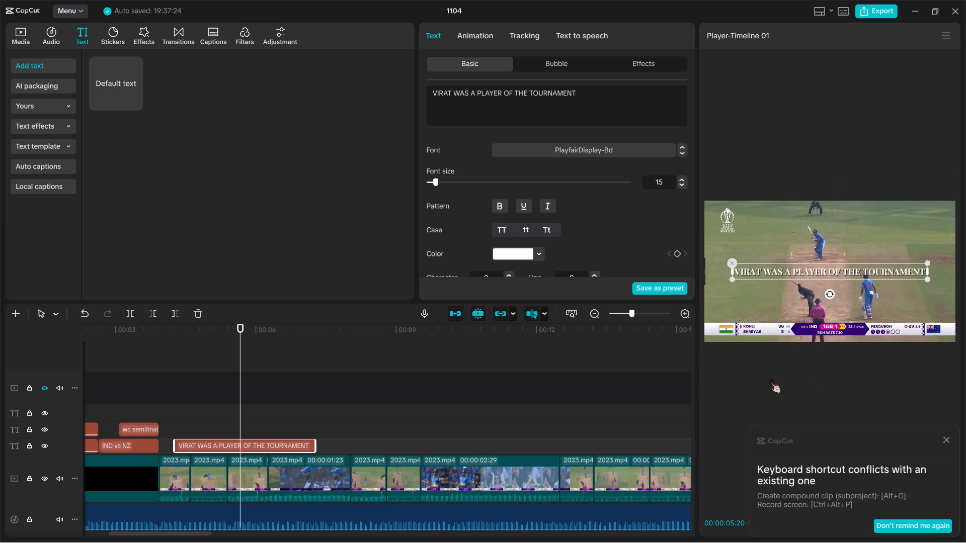
Play back from the end of the black clip through the new title and the following cricket clips.
key("space")
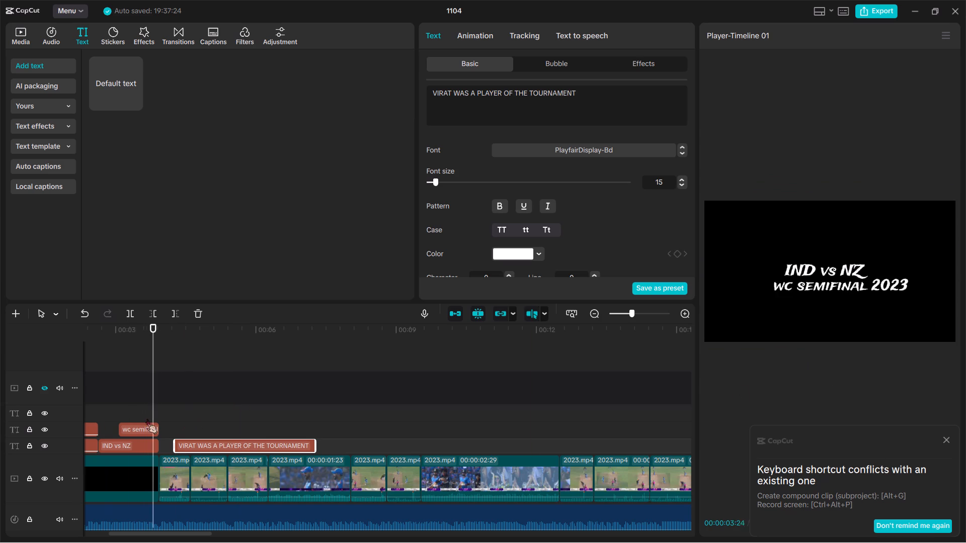
key("space")
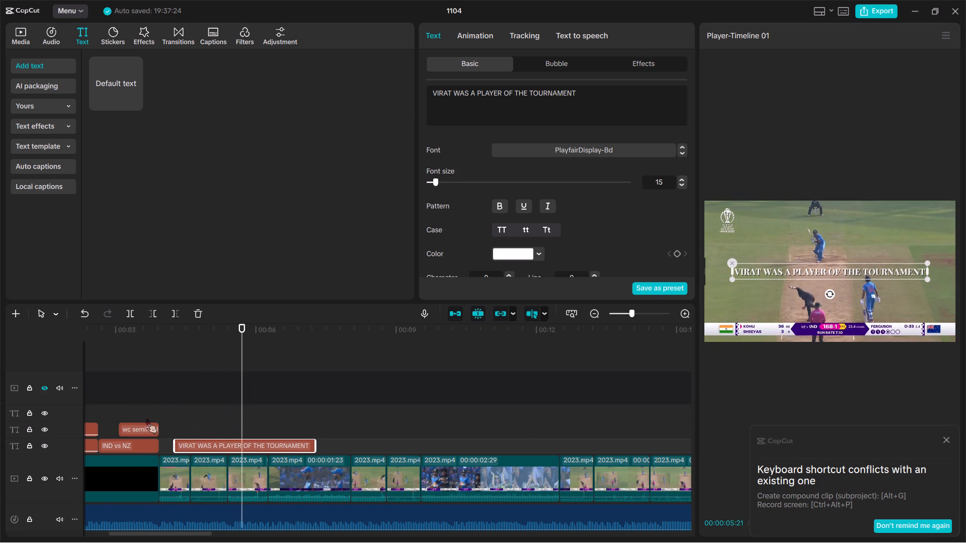
left_click(199, 393)
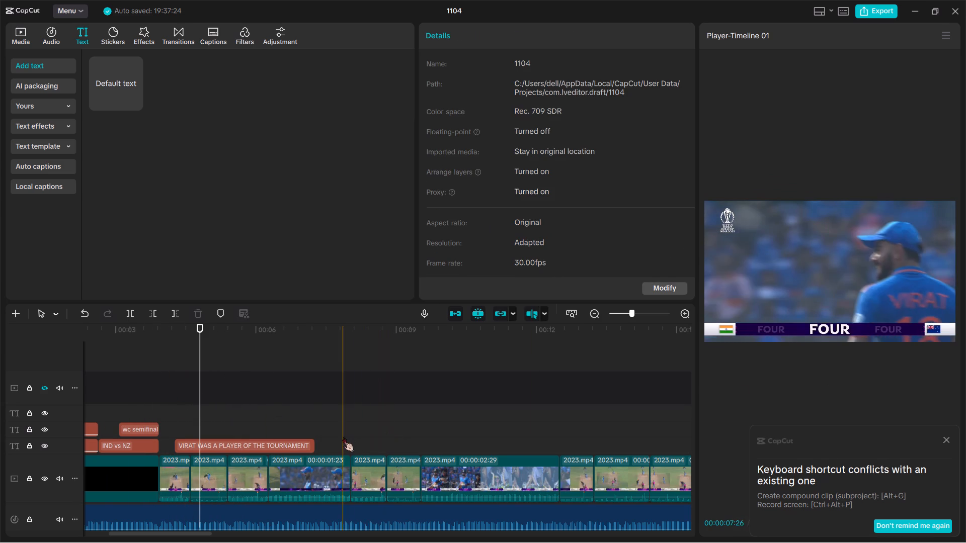
key("space")
key("space")
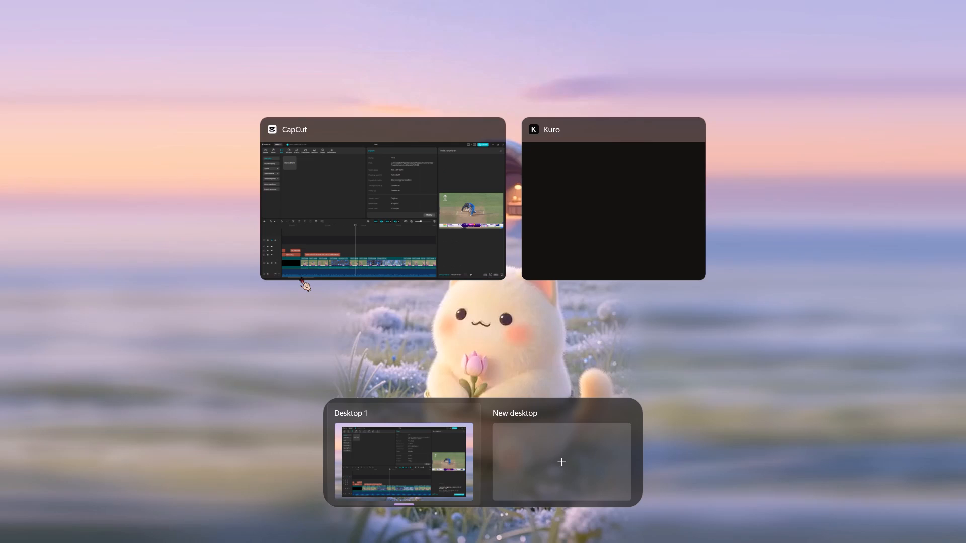
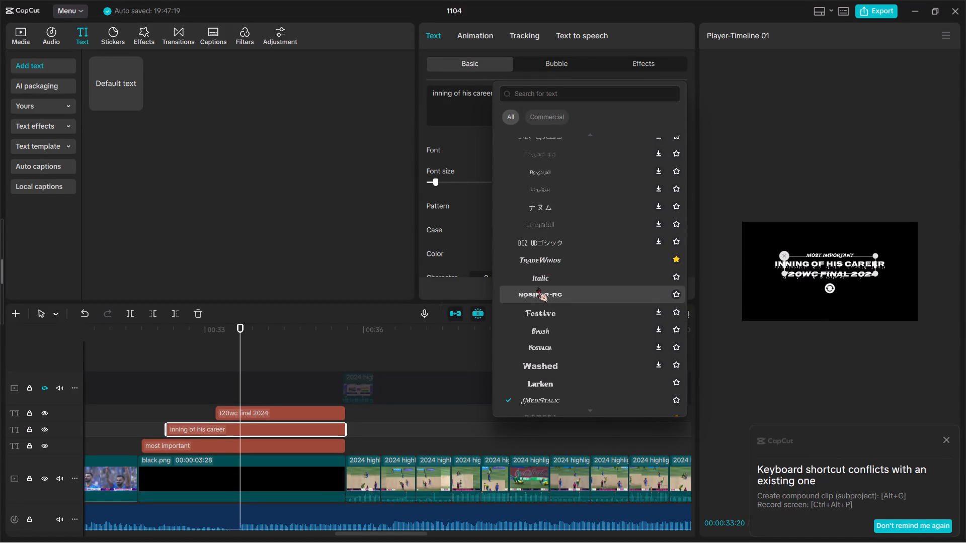
Set the "inning of his career" title's font to Nostalgia and enlarge it to about two thirds of the frame's width.
scroll(540, 315, "down", 1)
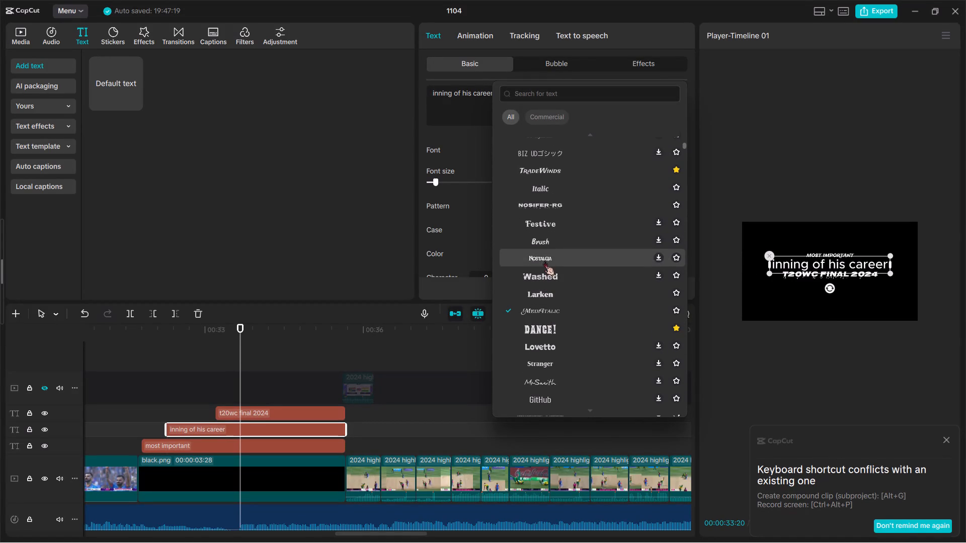
double_click(544, 261)
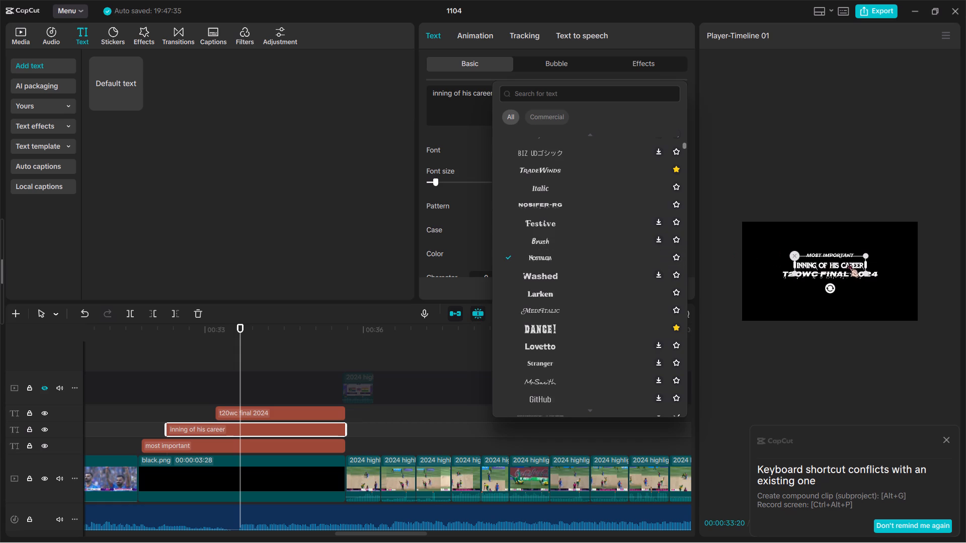
scroll(843, 262, "up", 4, "ctrl")
left_click_drag(908, 274, 942, 345)
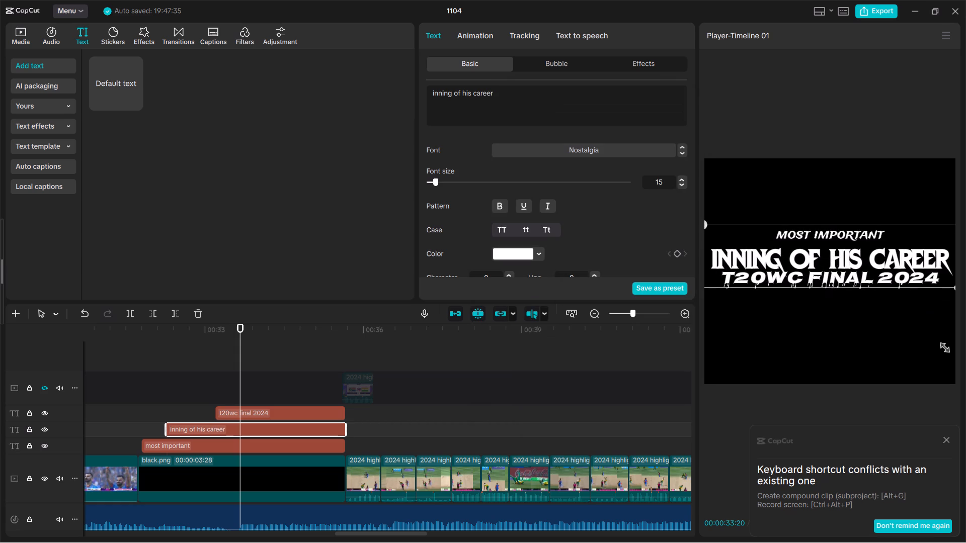
left_click_drag(942, 345, 951, 366)
scroll(951, 366, "down", 3, "ctrl")
left_click(861, 267)
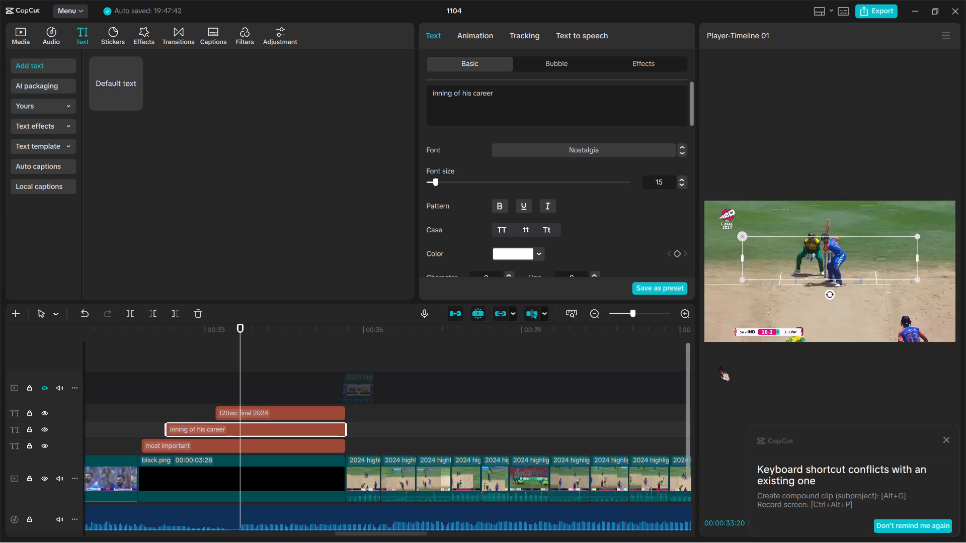
Set the "t20wc final 2024" title's font to TradeWinds and enlarge it to about half of the frame's width.
left_click(232, 409)
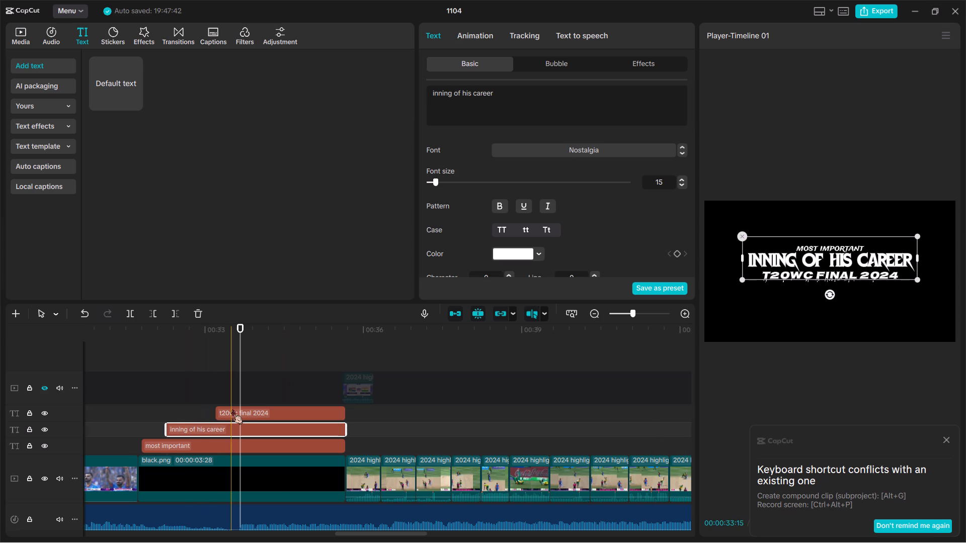
left_click(597, 151)
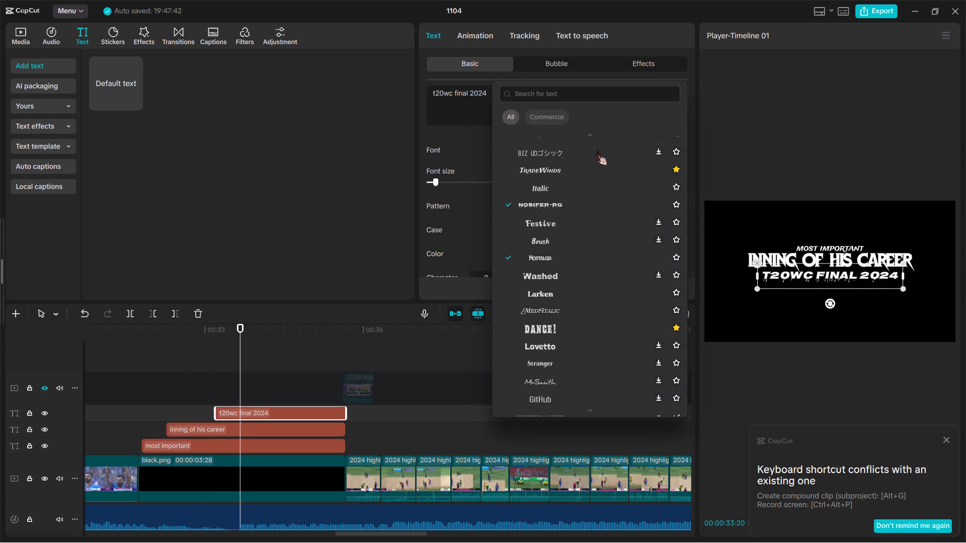
left_click(570, 172)
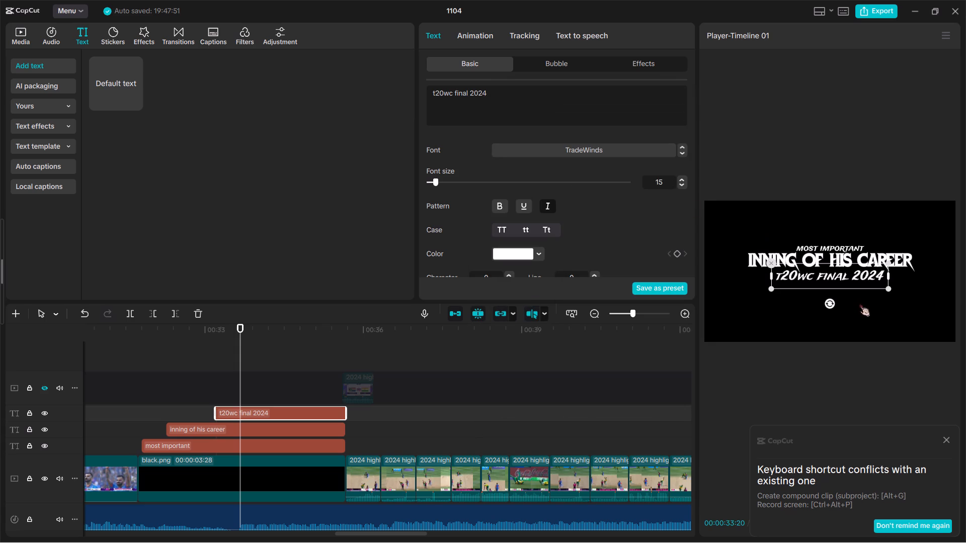
left_click_drag(883, 289, 903, 328)
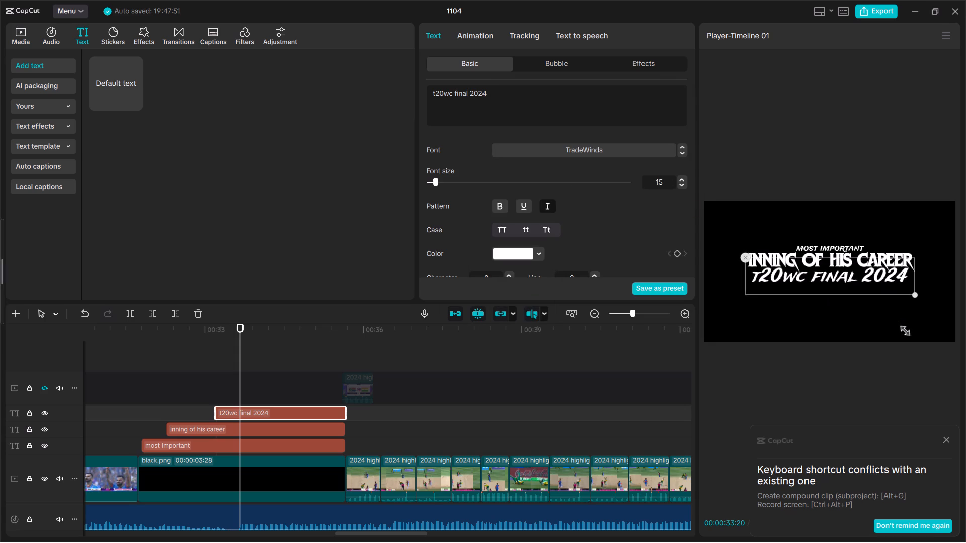
left_click_drag(903, 328, 887, 307)
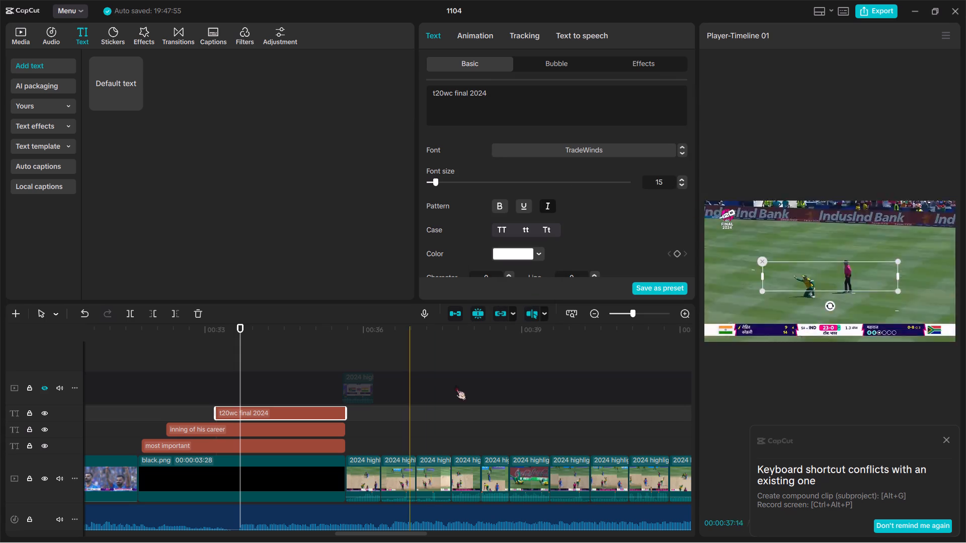
Play back the restyled titles over the black clip and into the first cricket clips.
key("space")
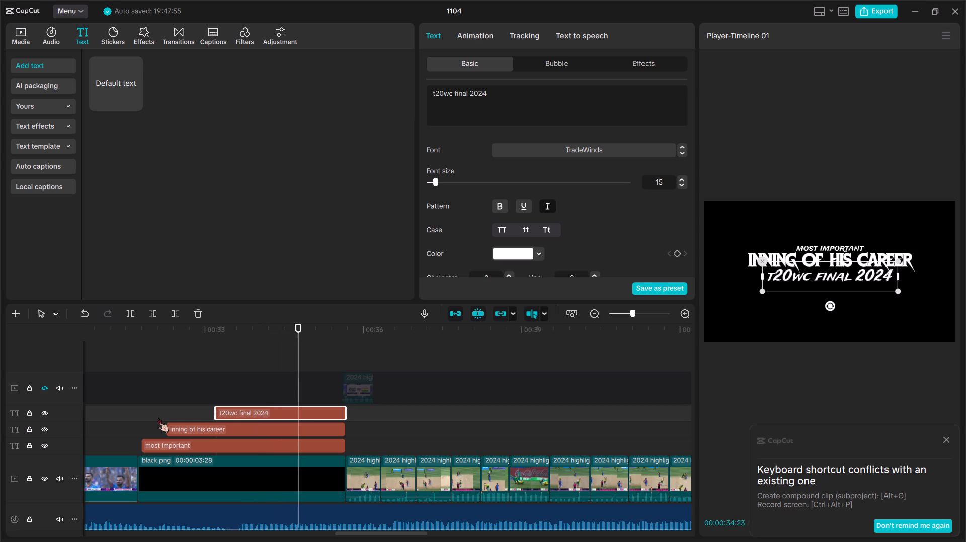
key("space")
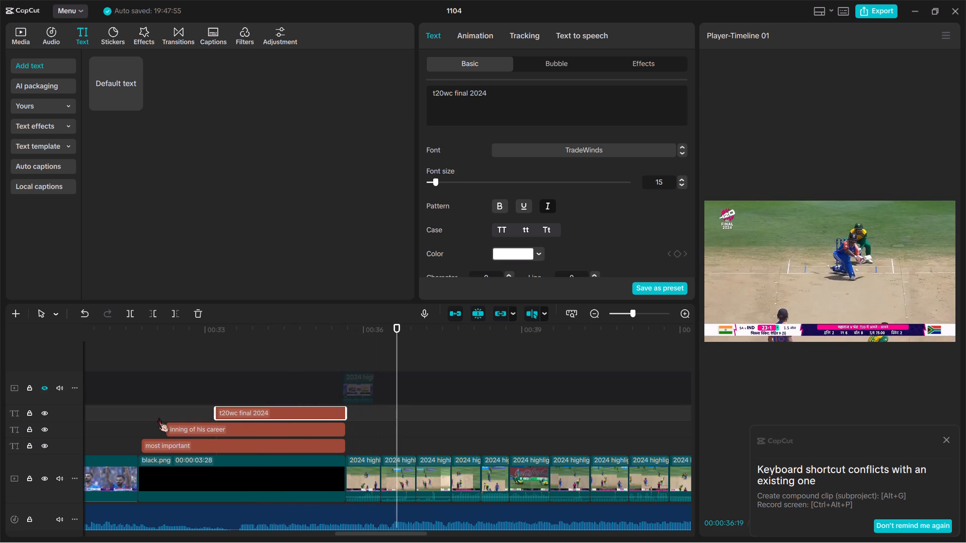
Delete the disabled highlights clip on the track above the titles, near the end of the black clip.
left_click(362, 371)
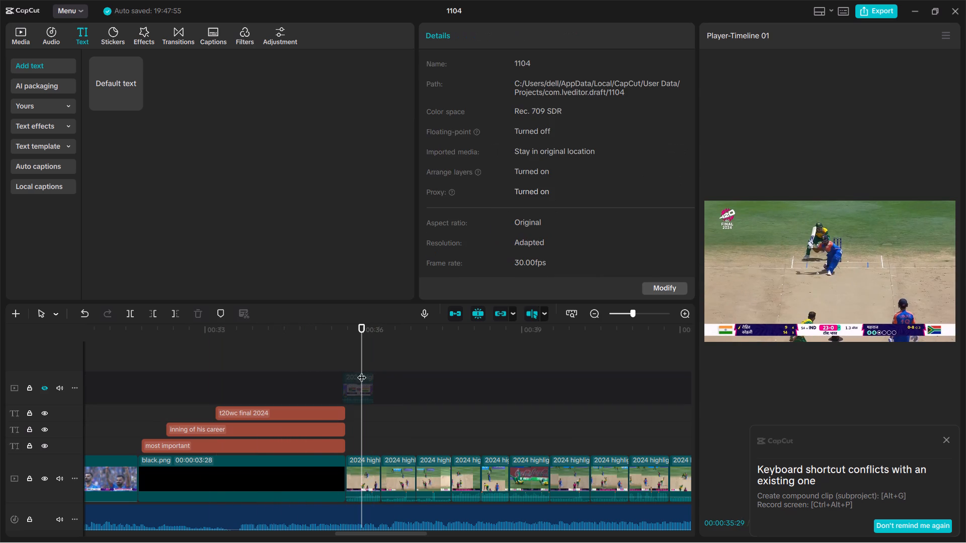
left_click(360, 380)
key("BackSpace")
Add a default text clip directly after the "most important" title, over the cricket clips, and reword it "INDIA LOSS".
left_click_drag(117, 76, 343, 416)
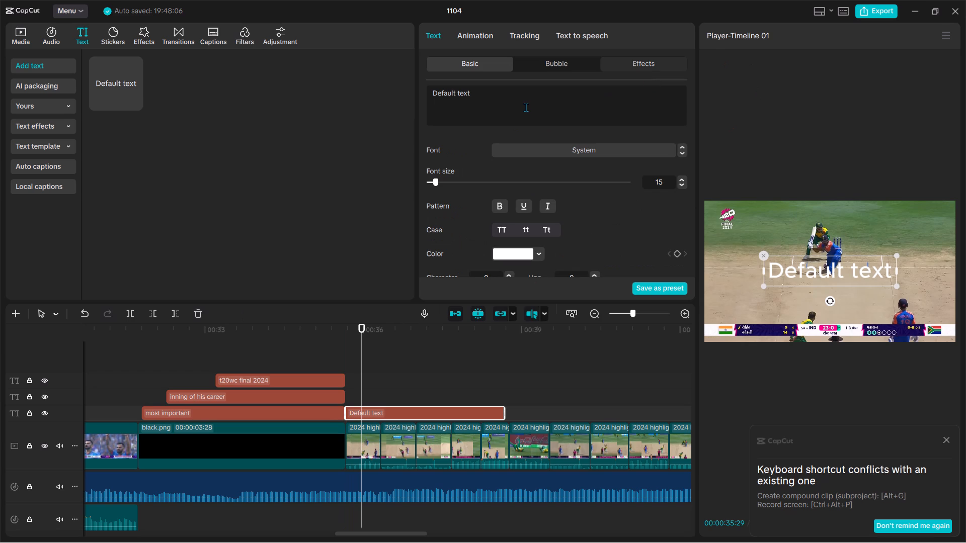
left_click_drag(526, 107, 363, 79)
key("BackSpace")
type("INDA")
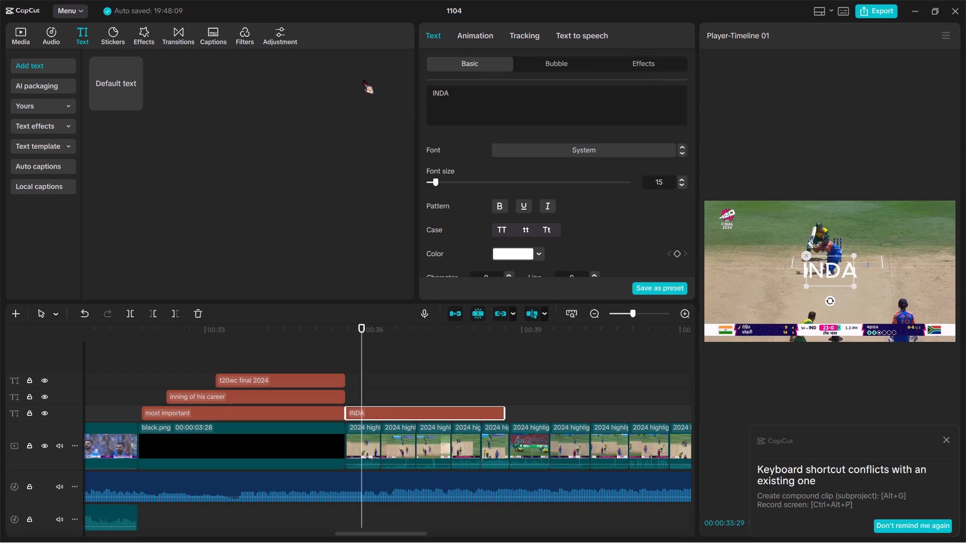
key("BackSpace")
type("IA LOSS")
key("space")
key("BackSpace")
key("BackSpace")
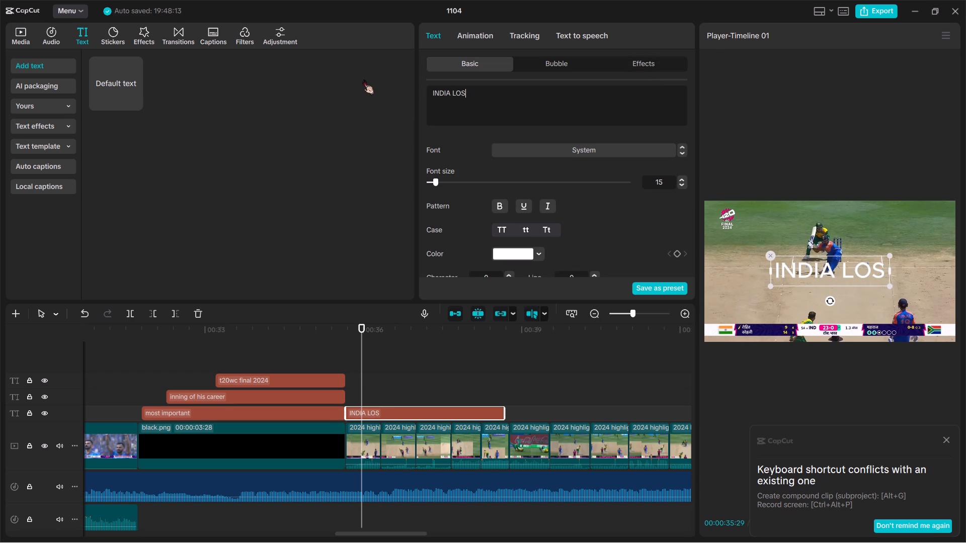
type("S")
key("space")
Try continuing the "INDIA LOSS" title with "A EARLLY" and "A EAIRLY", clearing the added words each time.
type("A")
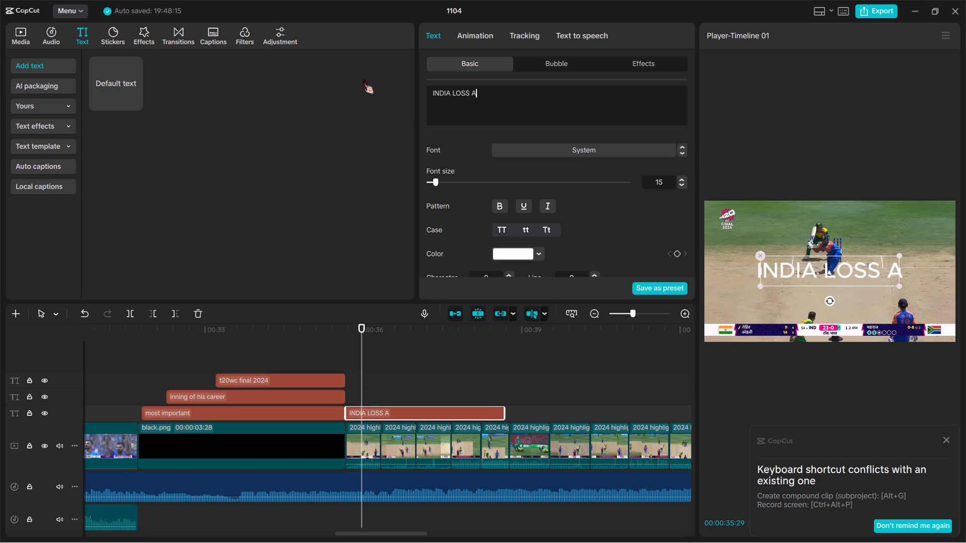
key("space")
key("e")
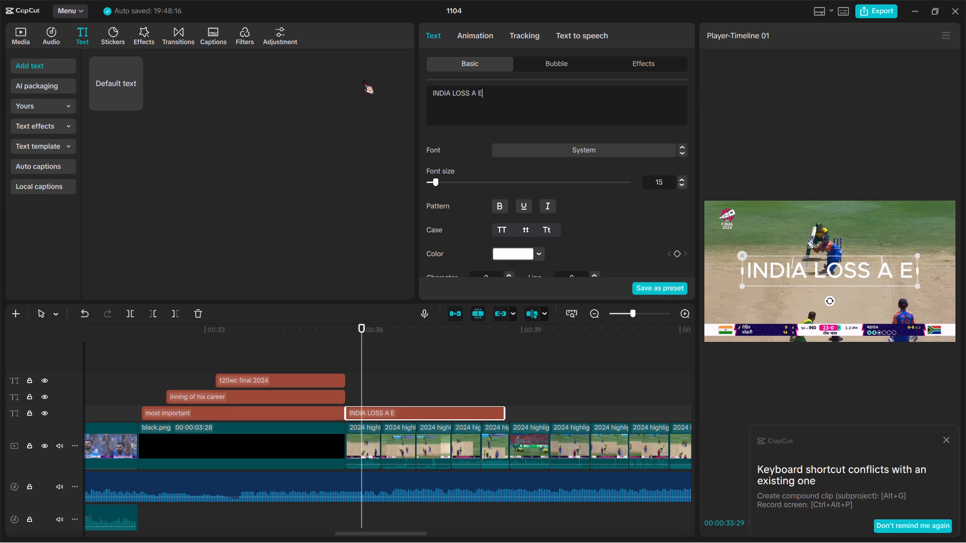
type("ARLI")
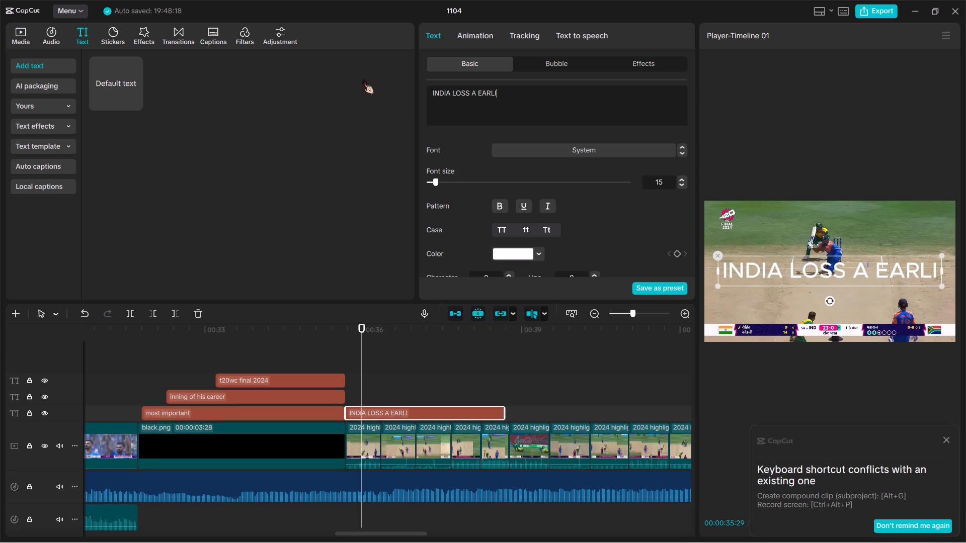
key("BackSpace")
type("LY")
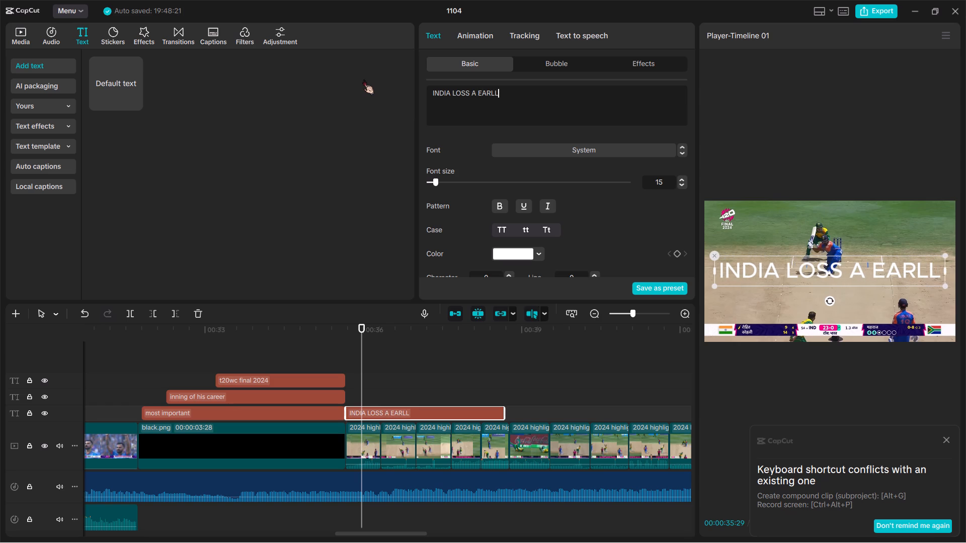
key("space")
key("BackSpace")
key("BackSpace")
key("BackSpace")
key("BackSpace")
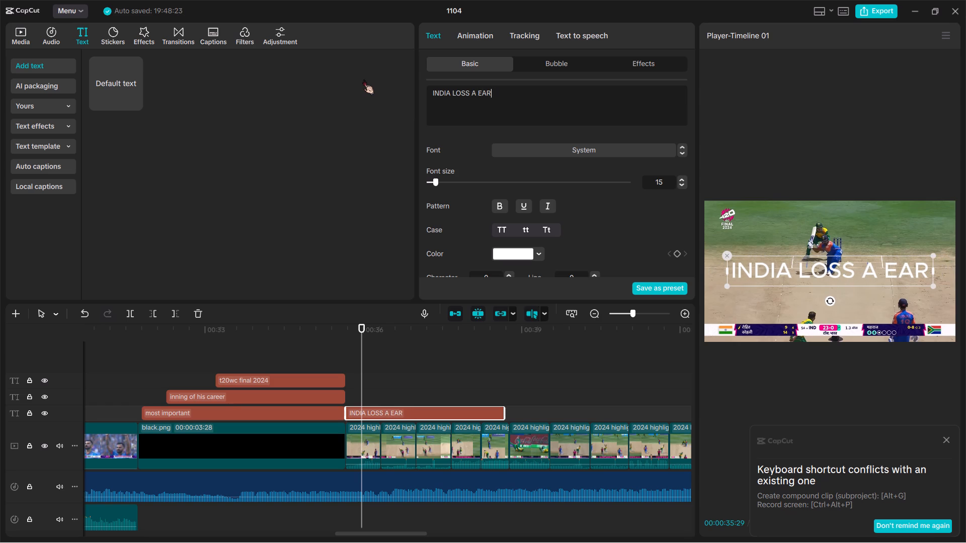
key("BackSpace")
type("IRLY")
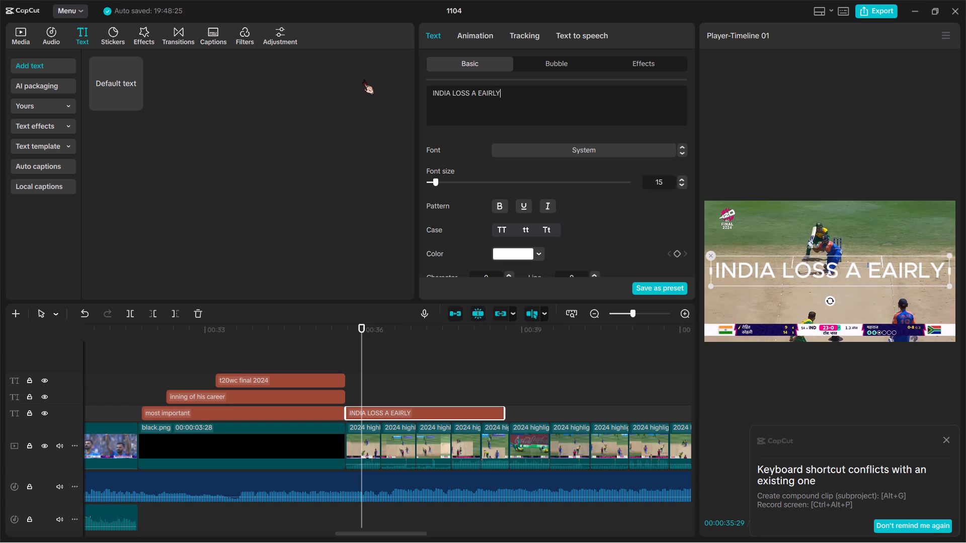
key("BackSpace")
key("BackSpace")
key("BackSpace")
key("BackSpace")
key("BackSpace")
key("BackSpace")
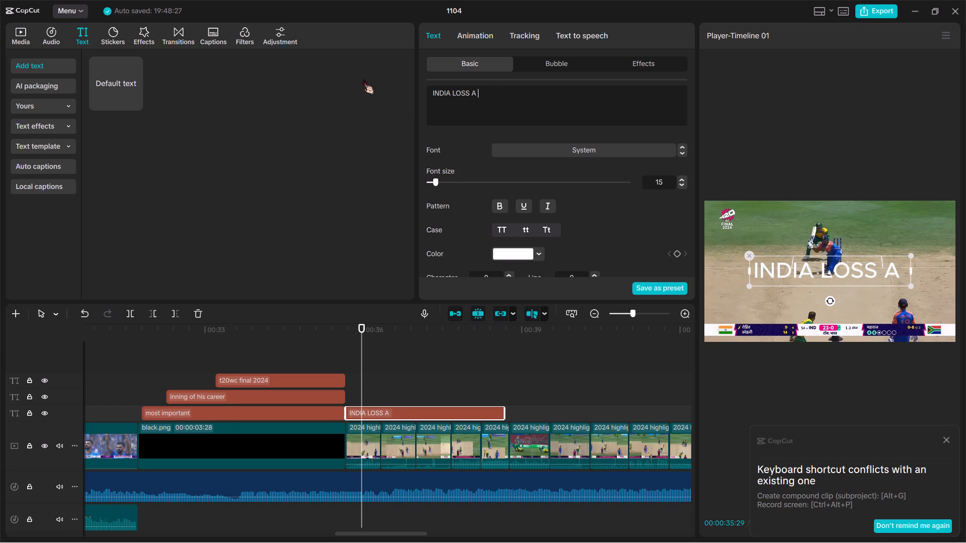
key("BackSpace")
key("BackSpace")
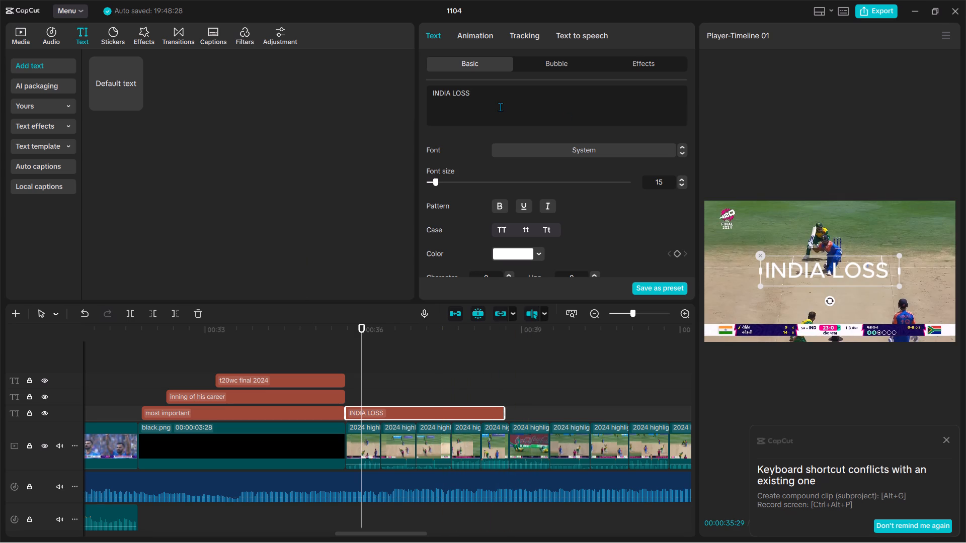
Complete the new title's wording so it reads "INDIA LOSS 34-3".
type("34")
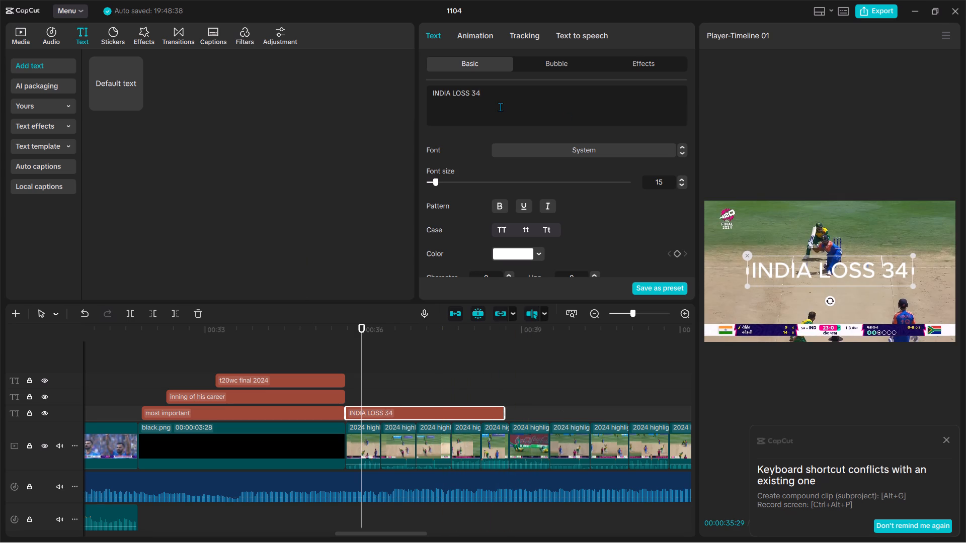
key("minus")
key("3")
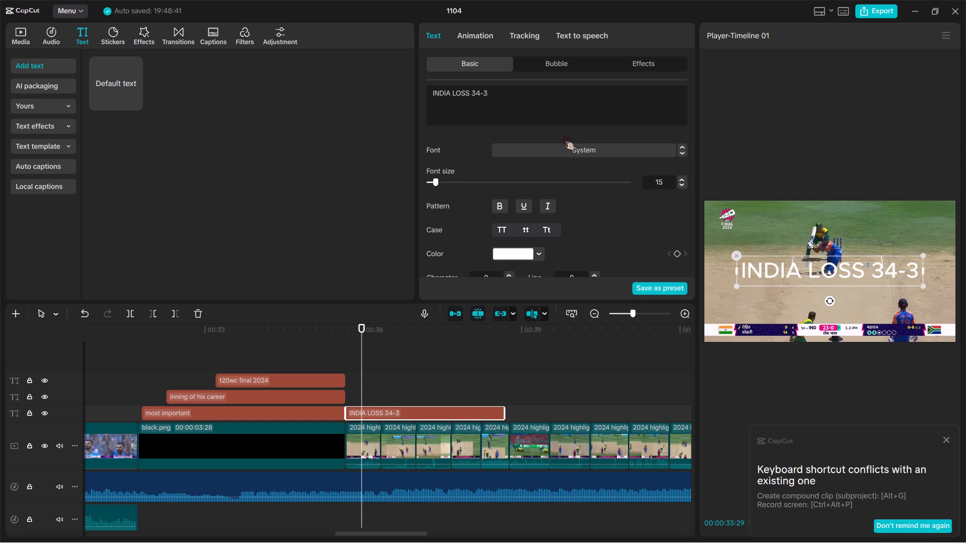
Set the font of the "INDIA LOSS 34-3" title to VOGUE from the favorite fonts.
left_click(596, 147)
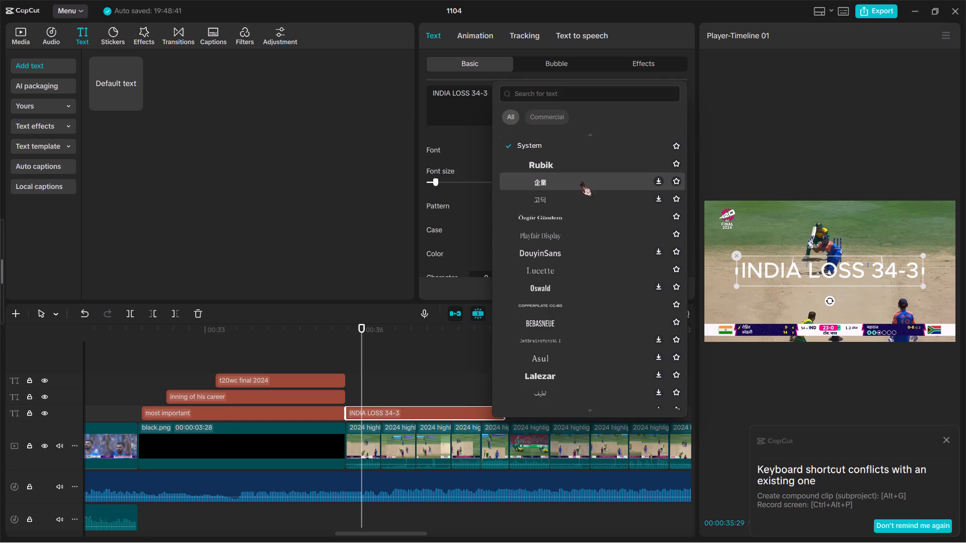
scroll(562, 238, "up", 1)
scroll(558, 195, "up", 2)
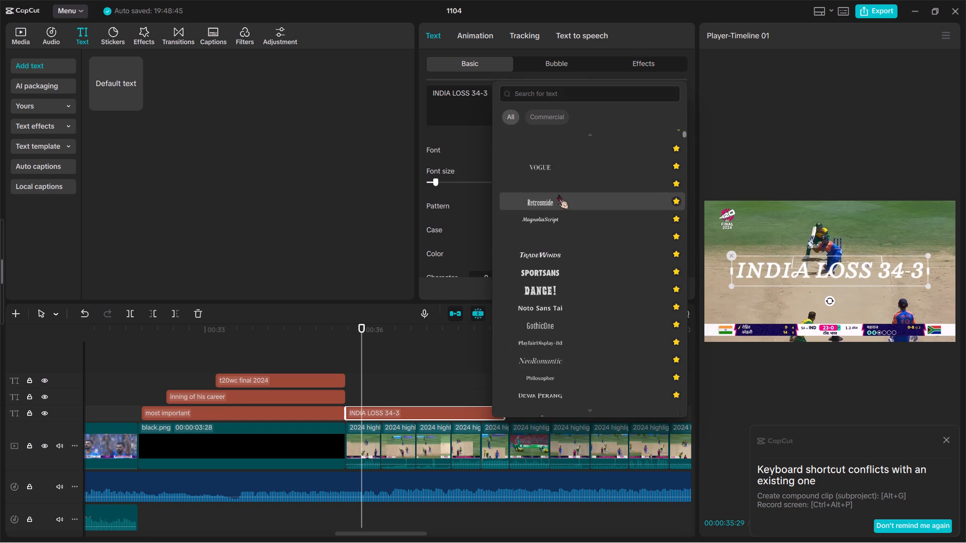
scroll(539, 342, "down", 1)
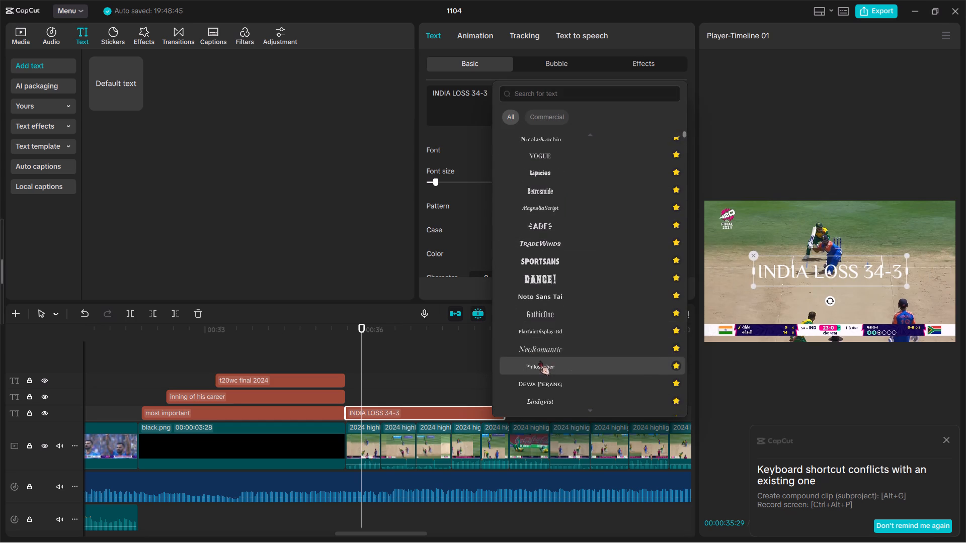
scroll(539, 360, "down", 1)
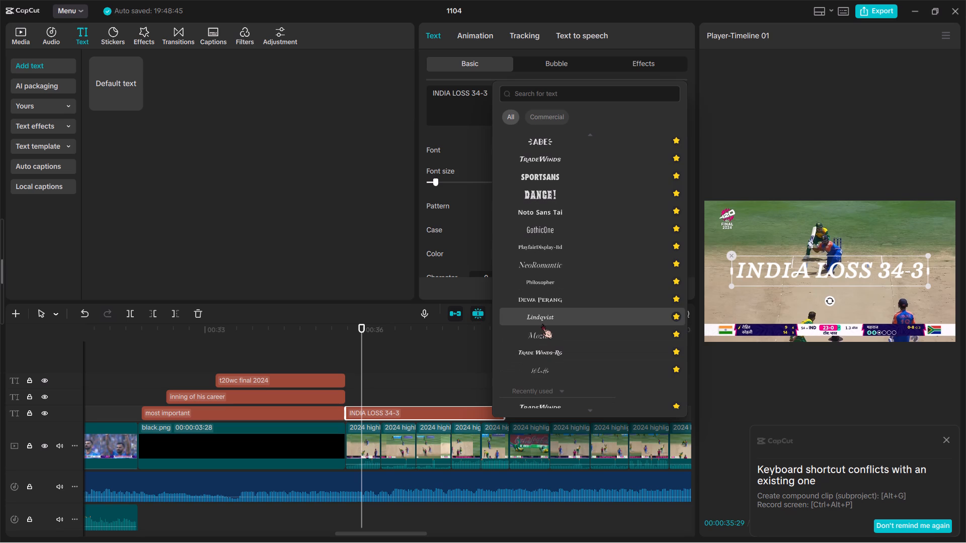
scroll(555, 199, "up", 1)
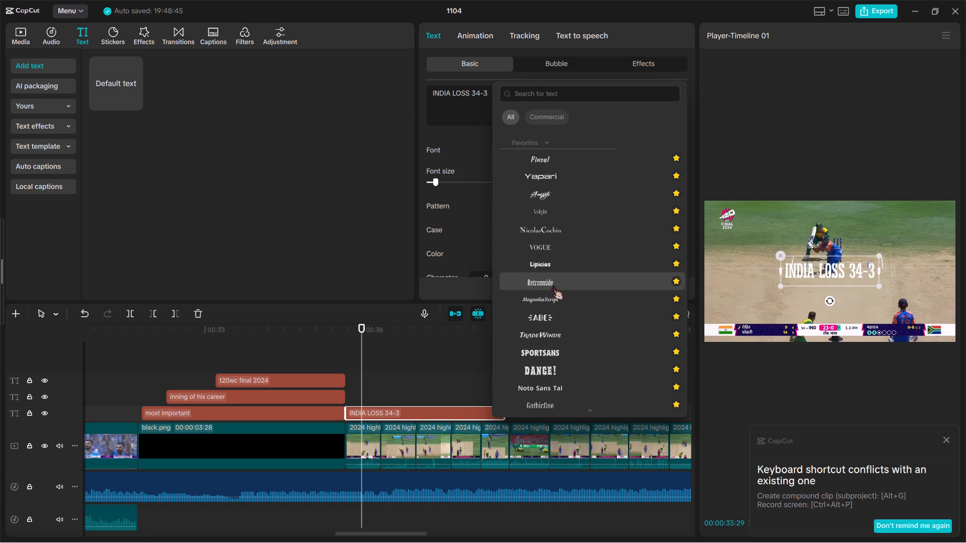
left_click(545, 246)
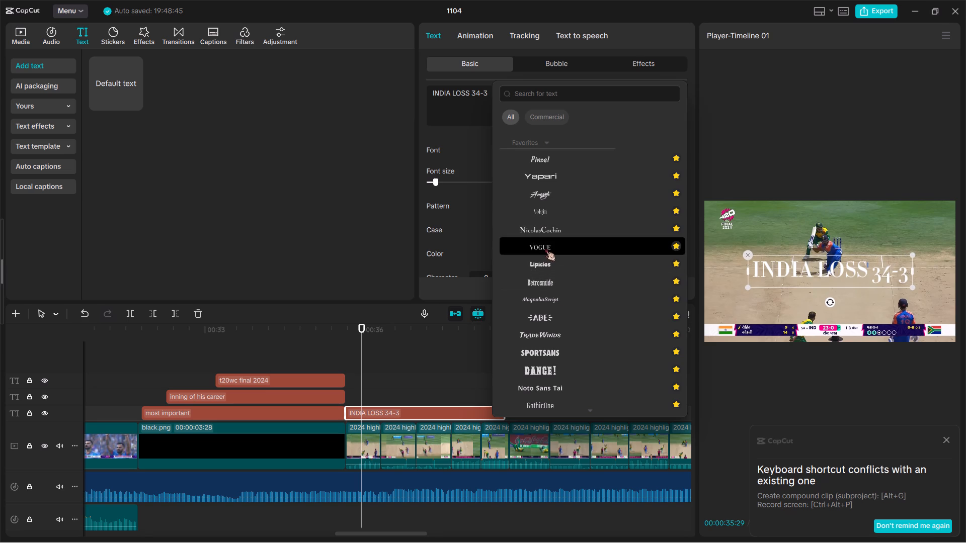
Apply the preset style of white lettering with a dark shadow to the "INDIA LOSS 34-3" title.
scroll(513, 236, "down", 1)
double_click(535, 195)
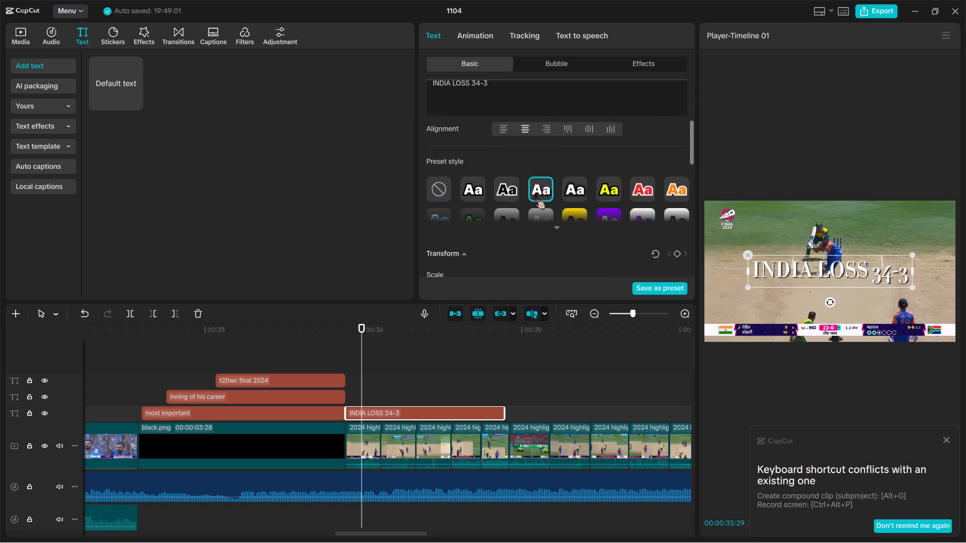
Set the font of the "INDIA LOSS 34-3" title to Trade Winds-Rg from the favorite fonts.
scroll(541, 121, "up", 1)
scroll(572, 148, "up", 1)
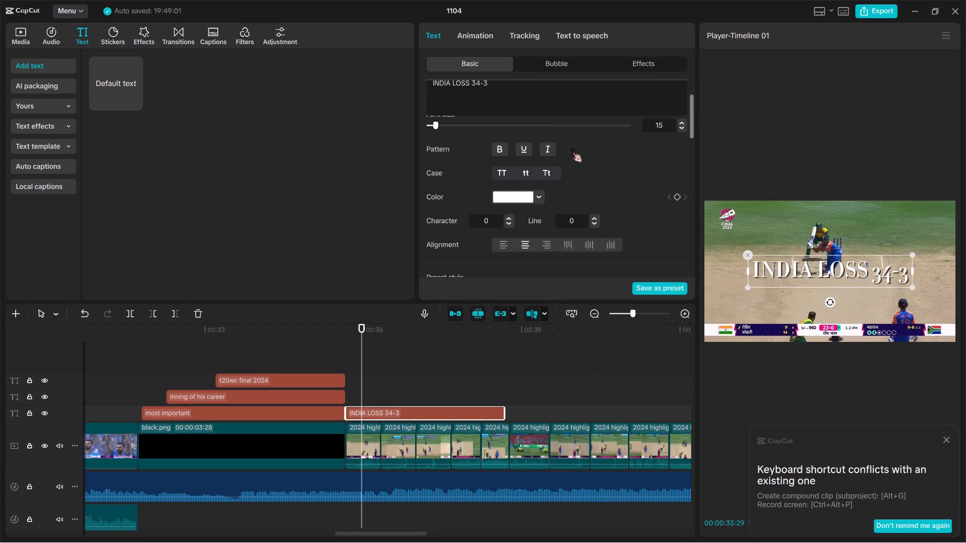
left_click(556, 154)
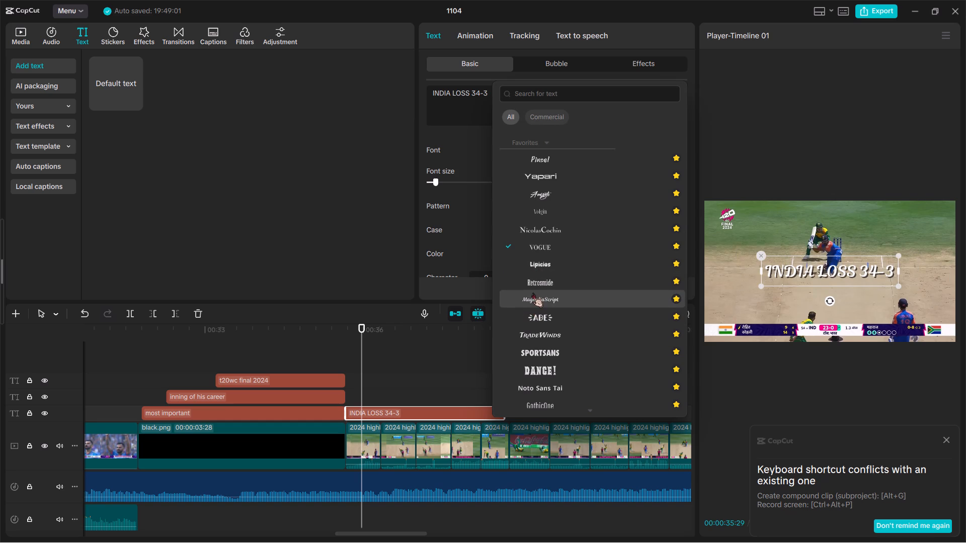
scroll(532, 315, "down", 1)
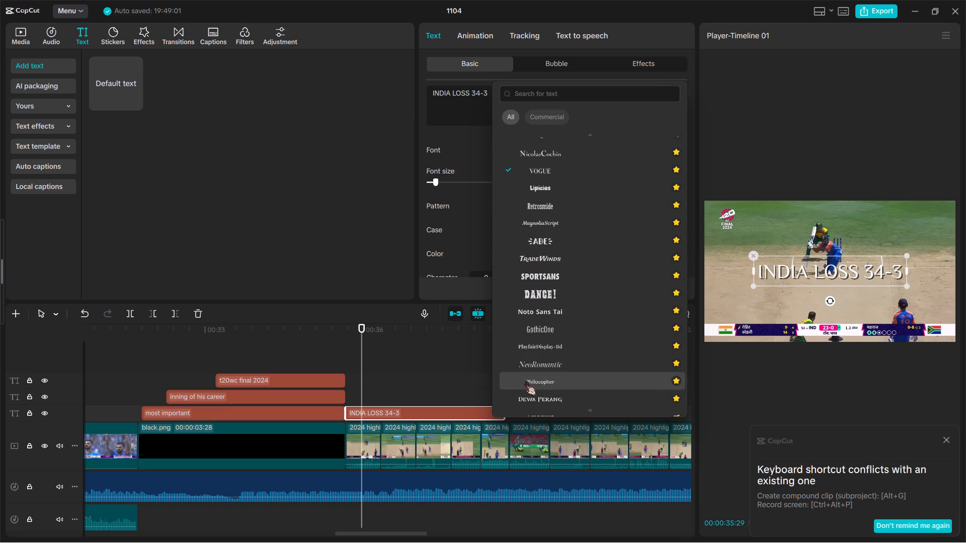
scroll(525, 381, "down", 1)
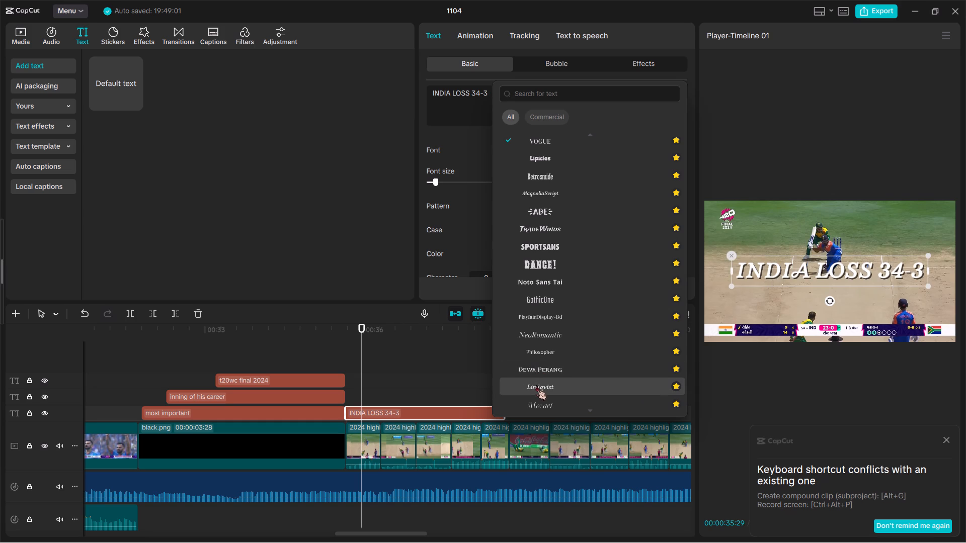
scroll(541, 401, "down", 1)
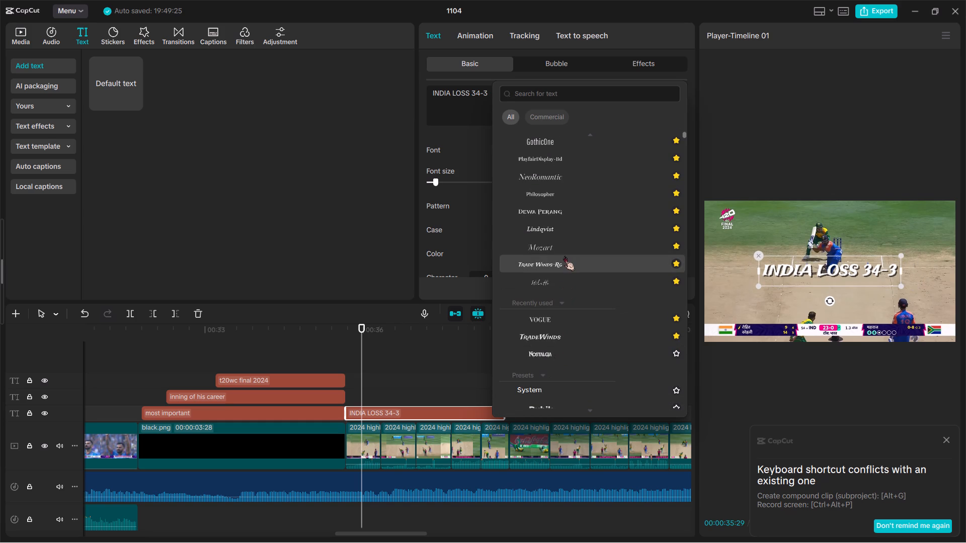
left_click(564, 256)
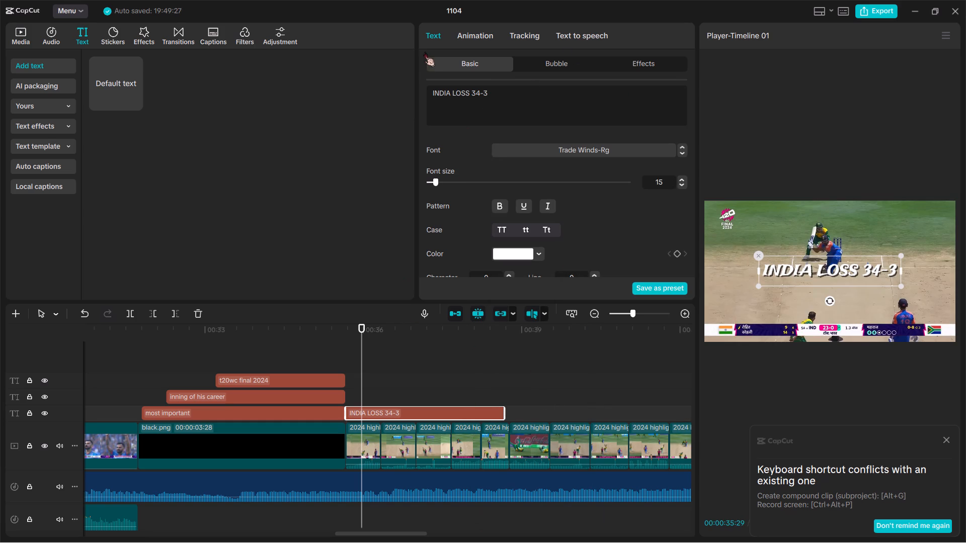
Give the "INDIA LOSS 34-3" title the favorite Fade In entrance and a Fade Out exit lasting 1.3 s.
left_click(461, 38)
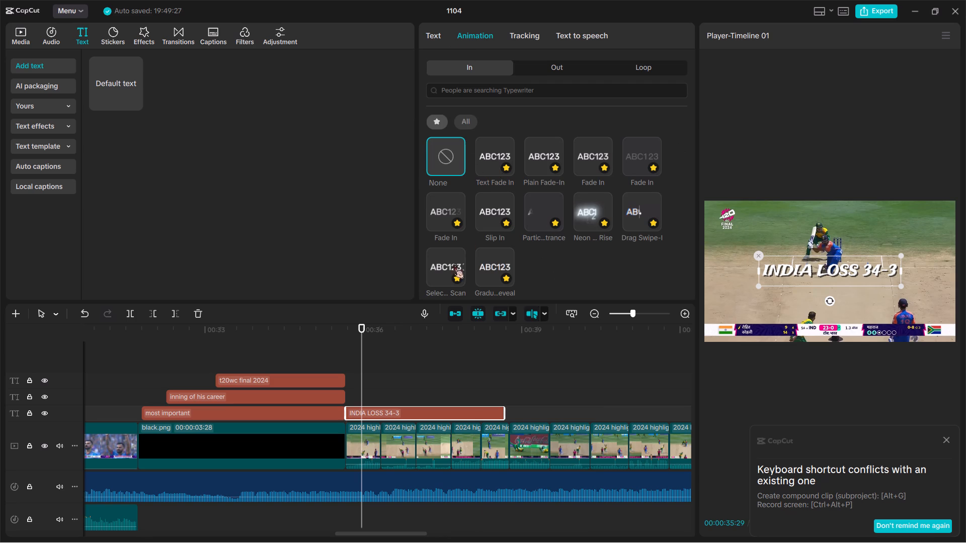
double_click(428, 200)
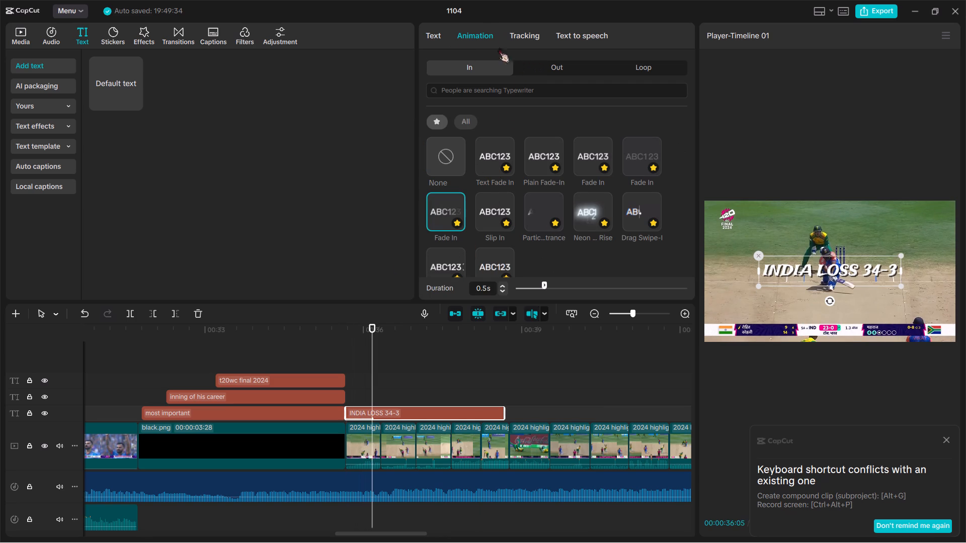
left_click(544, 67)
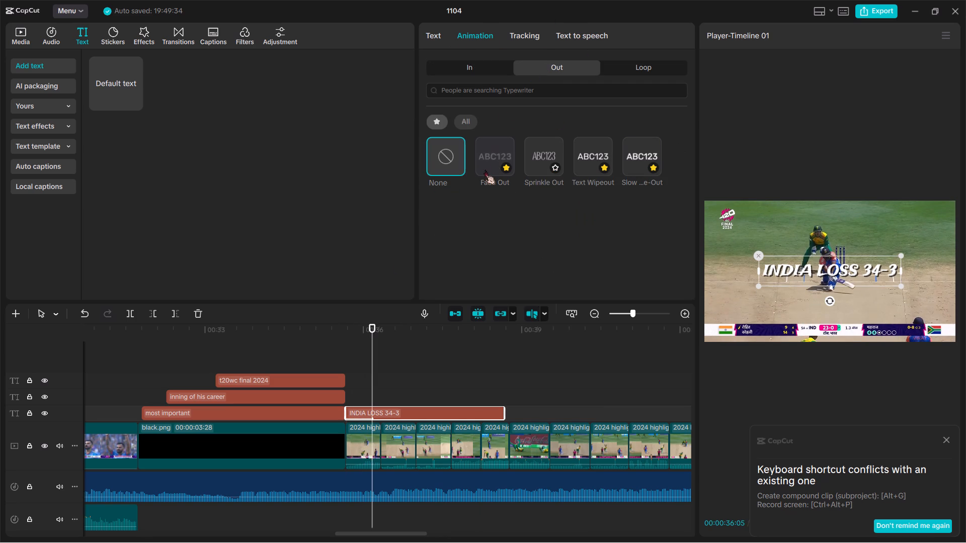
double_click(487, 166)
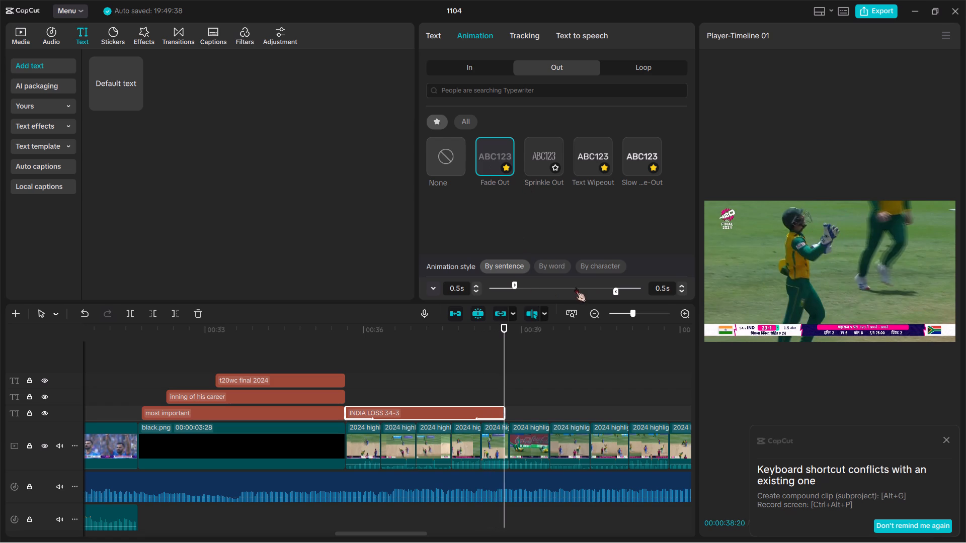
left_click(576, 286)
Extend the "INDIA LOSS 34-3" title so it ends with the sixth match clip after the black clip.
left_click_drag(504, 414, 552, 417)
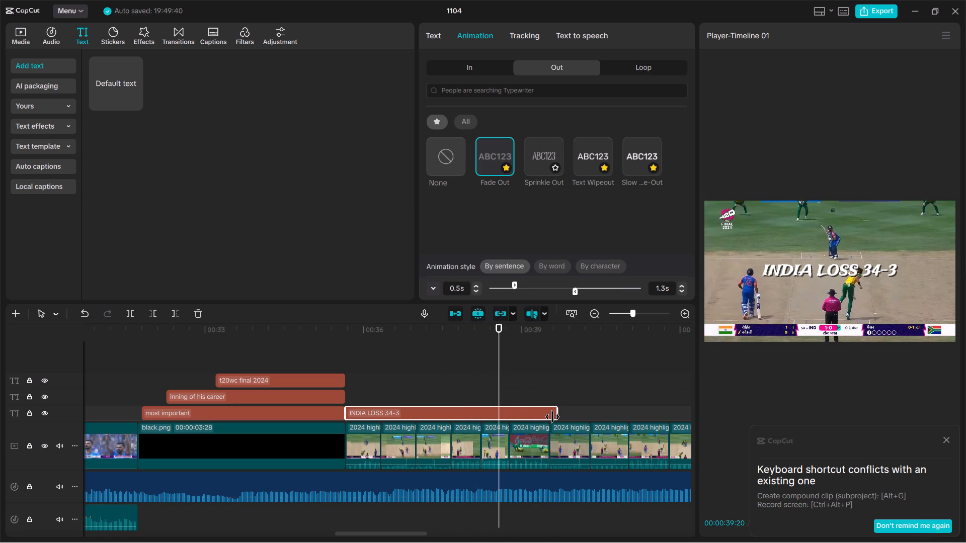
left_click_drag(552, 417, 543, 420)
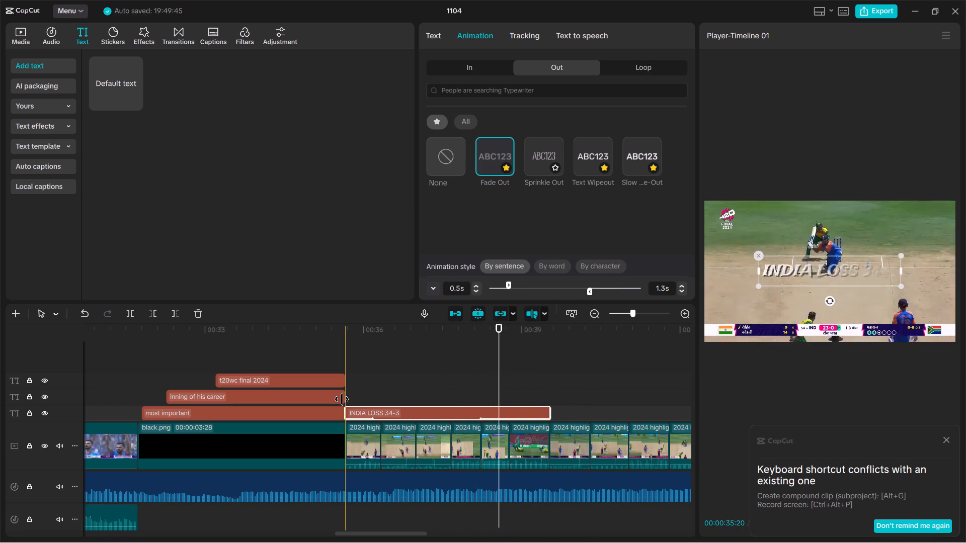
Play back the footage under the "INDIA LOSS 34-3" title to check its animations and the match clips' order.
key("space")
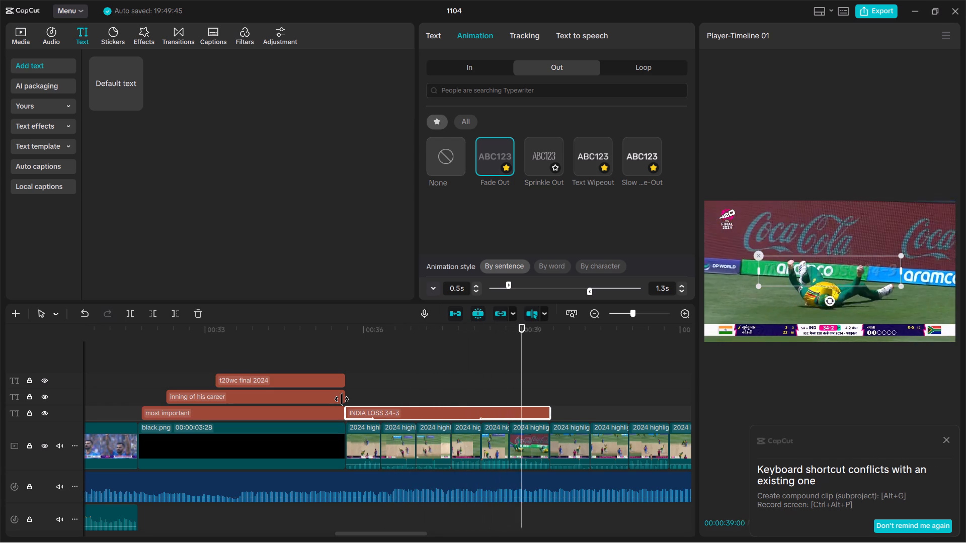
key("space")
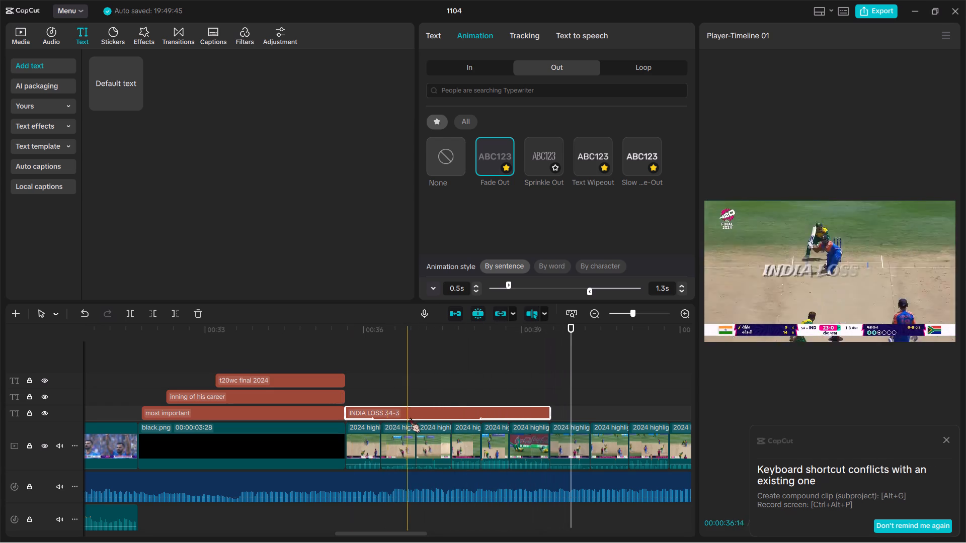
scroll(461, 442, "up", 9, "ctrl")
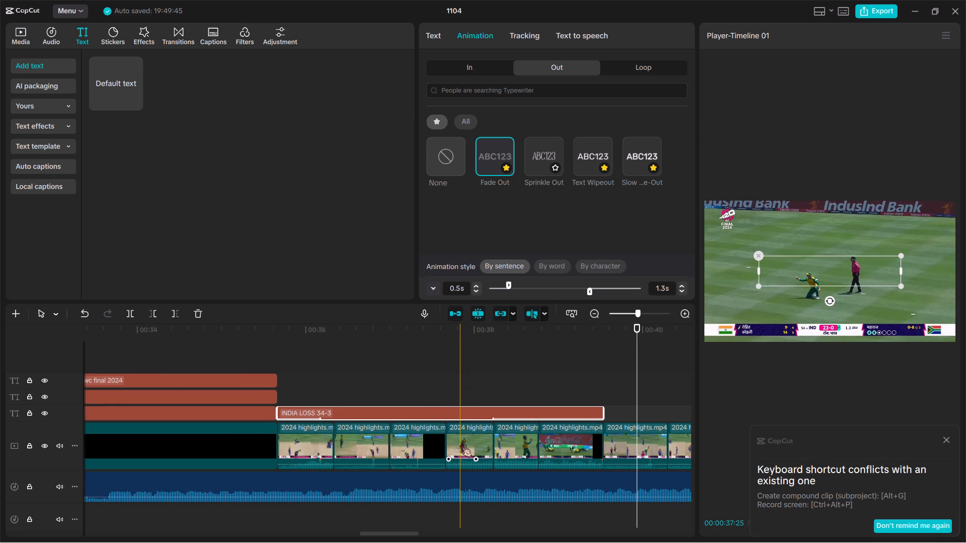
scroll(461, 442, "up", 4, "ctrl")
key("space")
key("space")
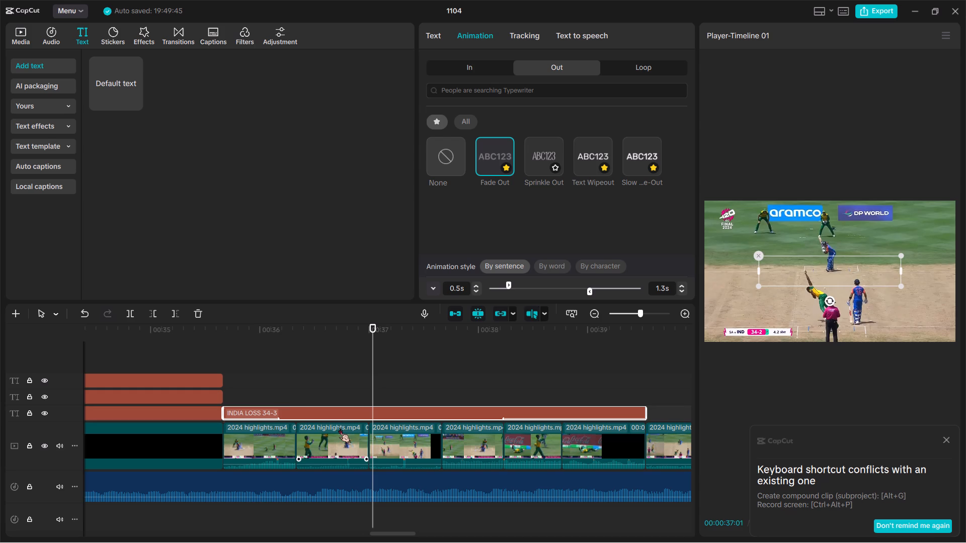
key("space")
key("space")
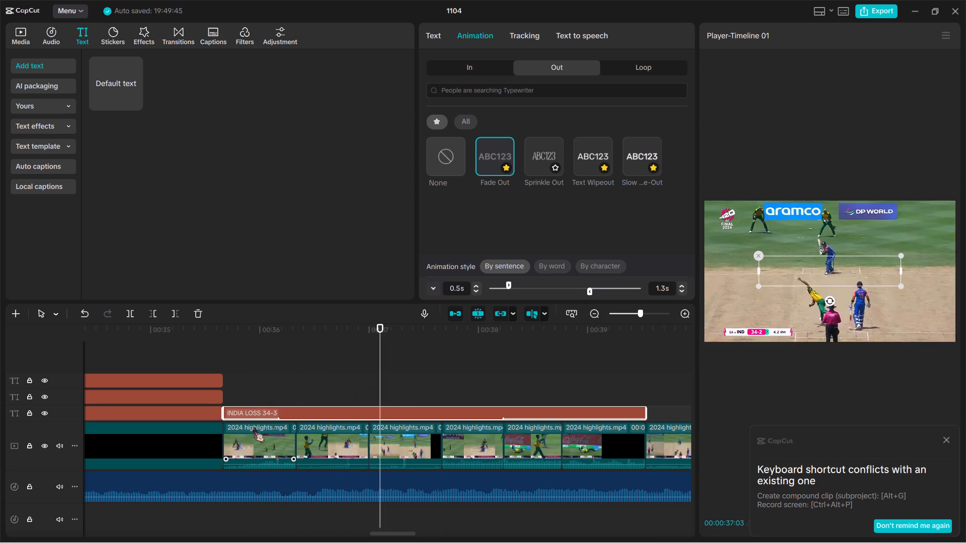
key("space")
Reorder the match clips under the title, moving the fourth clip to second place and the fifth to fourth place.
left_click(291, 361)
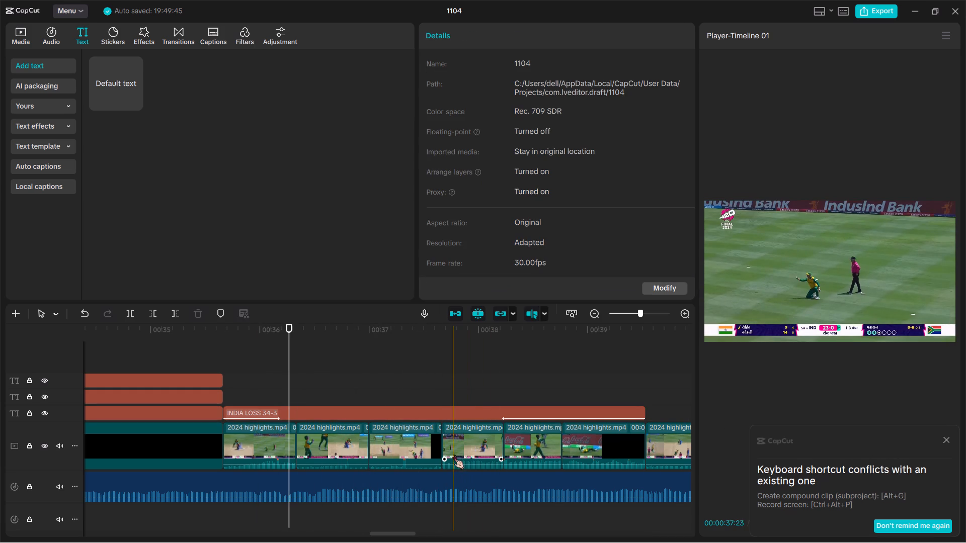
left_click_drag(481, 451, 319, 453)
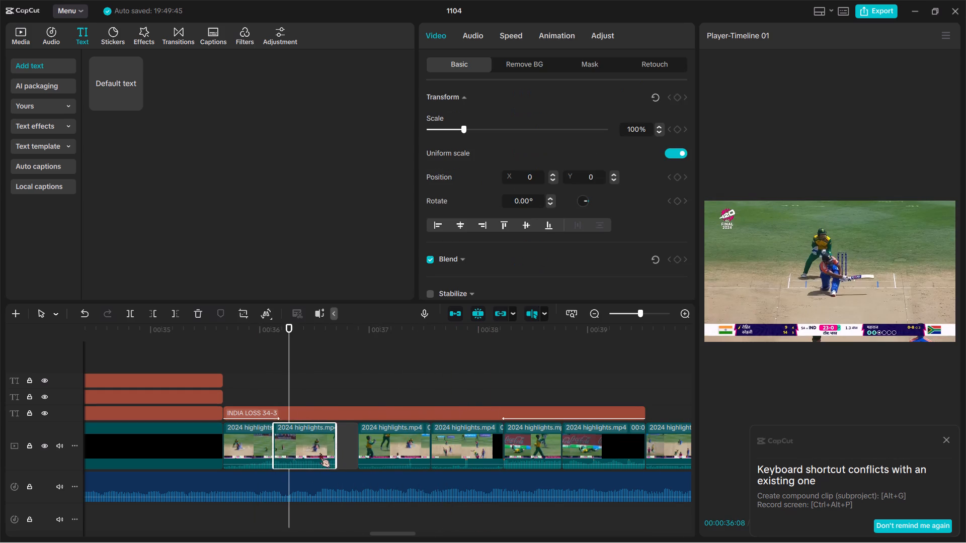
left_click_drag(319, 453, 321, 451)
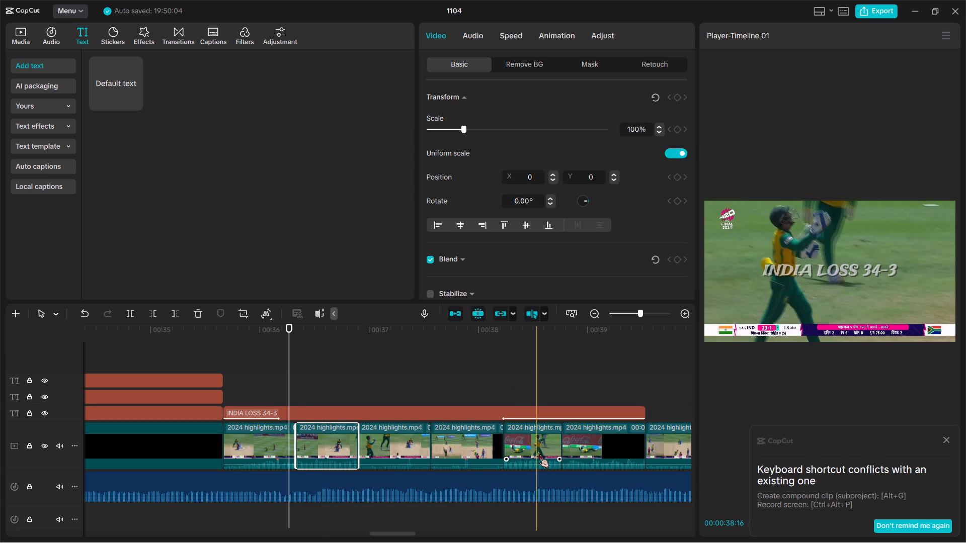
left_click_drag(538, 453, 446, 459)
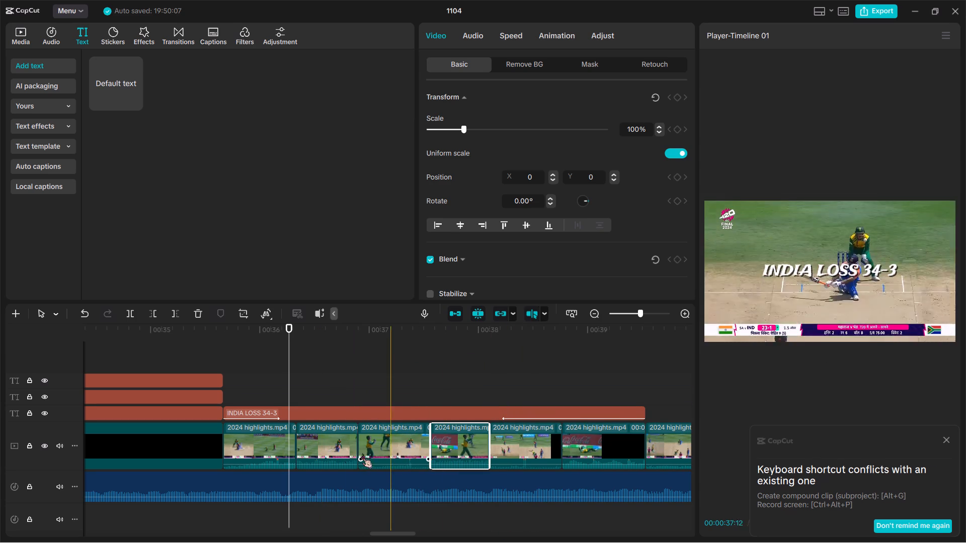
key("space")
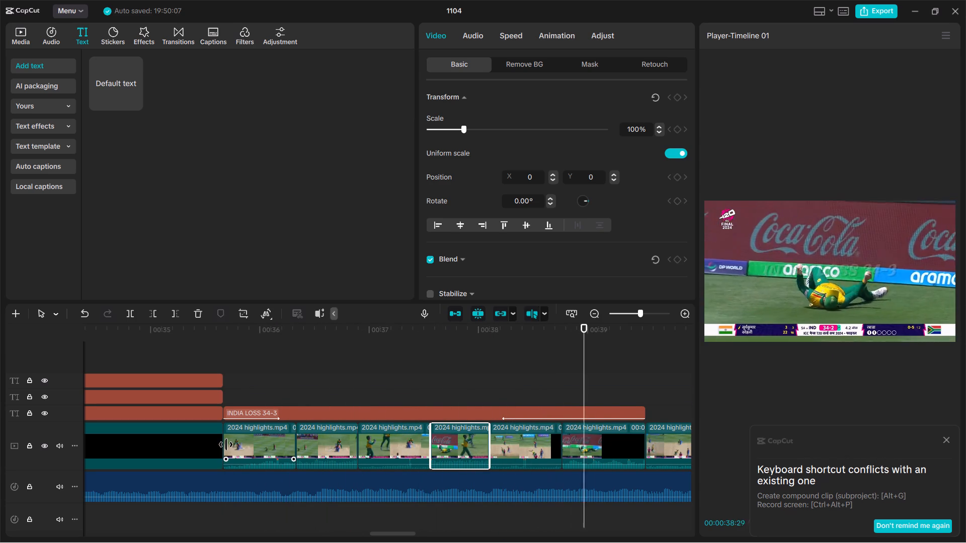
key("space")
scroll(493, 446, "left", 1)
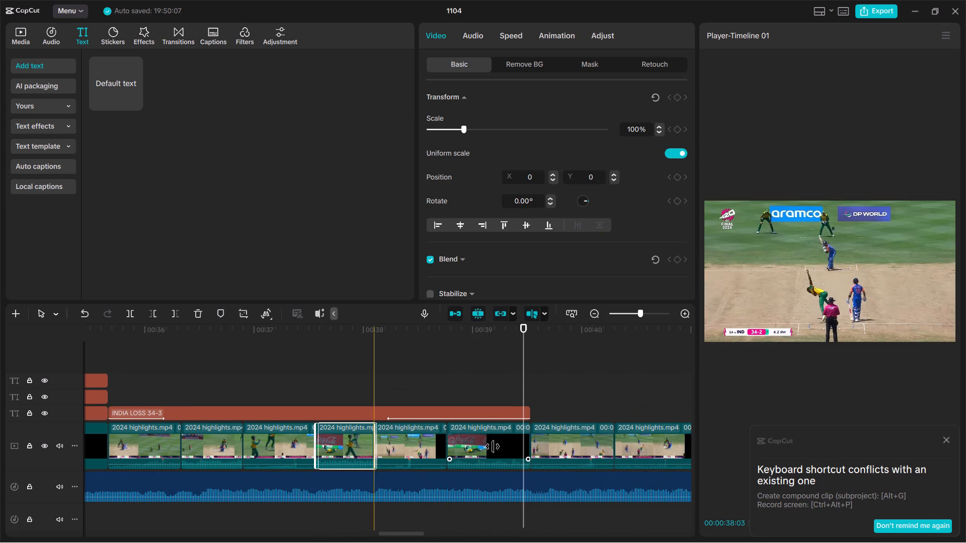
key("space")
key("space")
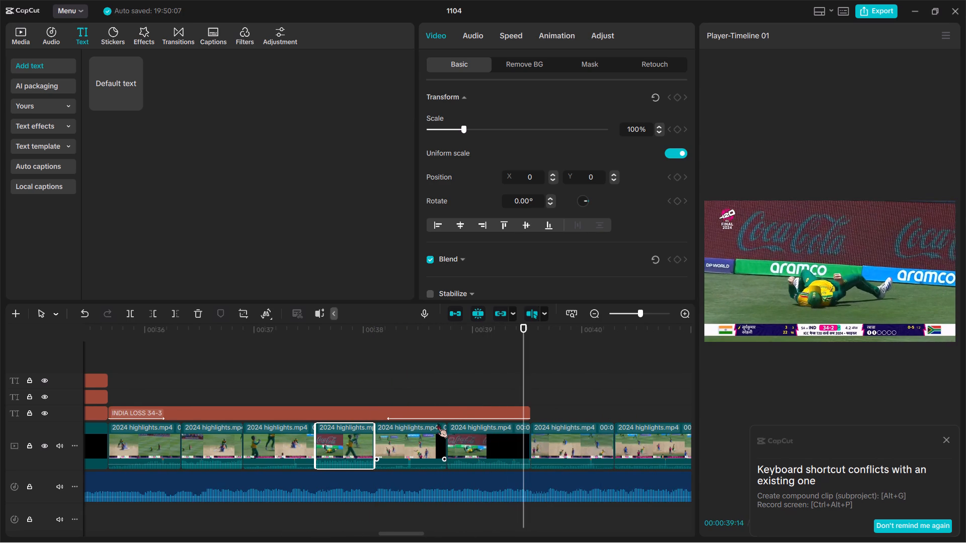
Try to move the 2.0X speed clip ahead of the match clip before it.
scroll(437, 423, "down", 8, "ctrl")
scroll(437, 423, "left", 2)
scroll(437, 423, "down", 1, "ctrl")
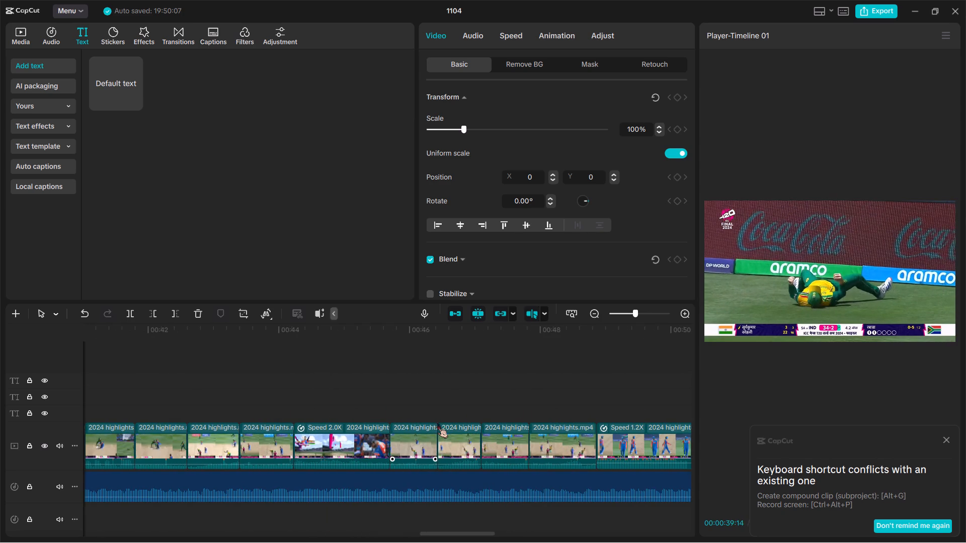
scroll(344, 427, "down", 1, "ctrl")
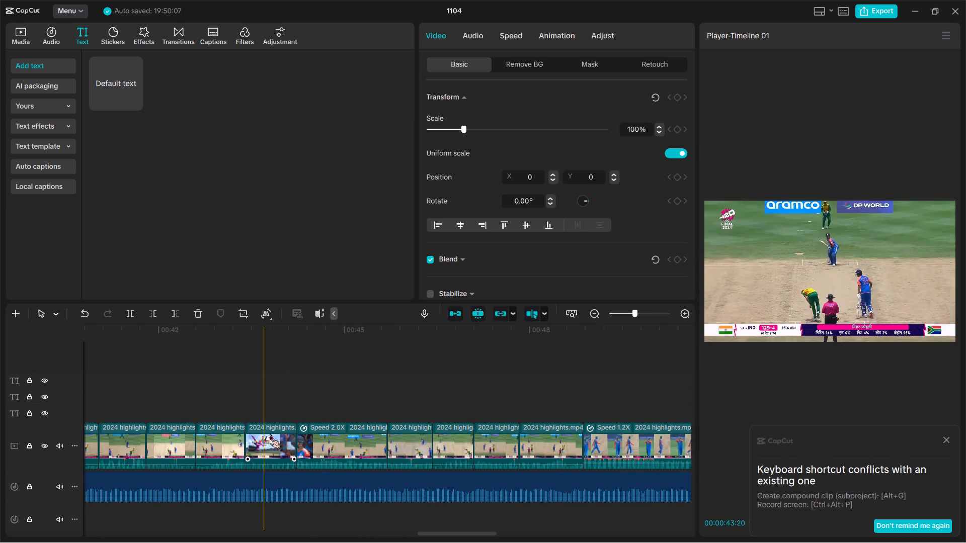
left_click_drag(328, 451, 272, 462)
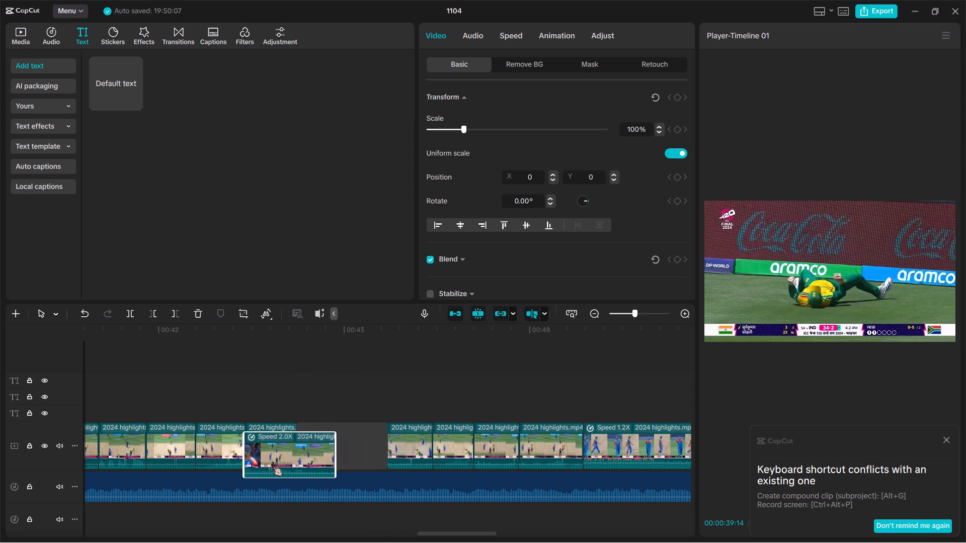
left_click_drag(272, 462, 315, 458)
Review the footage following the title and extend the 2.0X speed clip's end to about the 47-second mark.
scroll(315, 458, "right", 1)
scroll(315, 458, "down", 5, "ctrl")
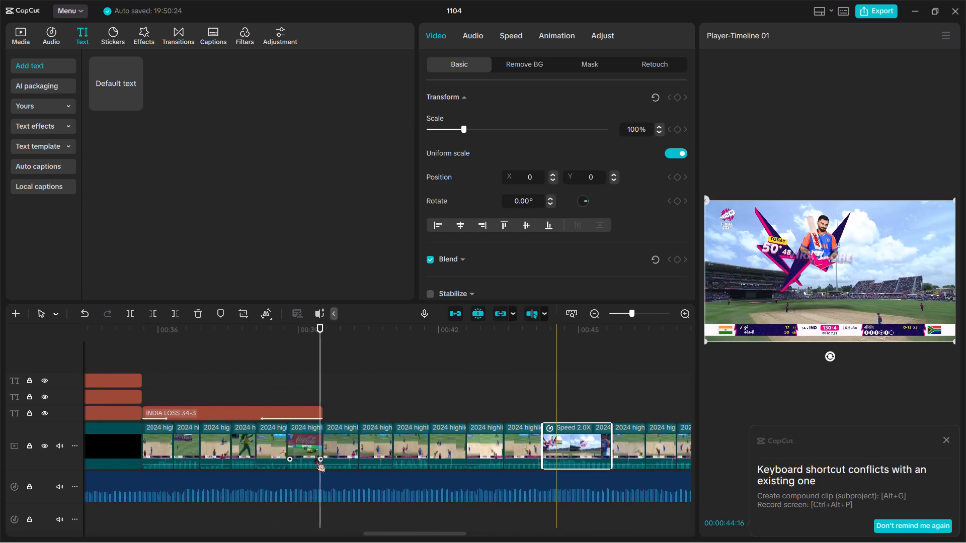
scroll(315, 458, "down", 3, "ctrl")
scroll(430, 449, "left", 1)
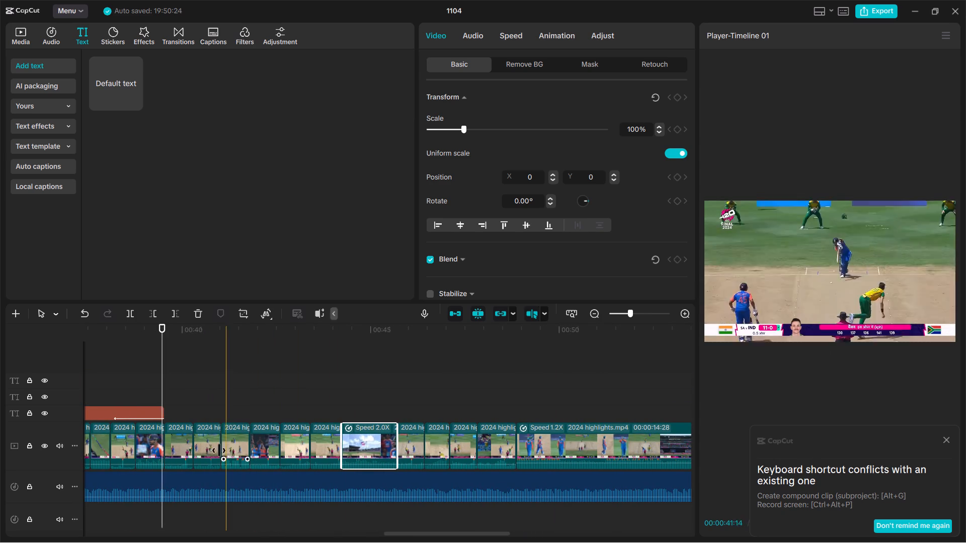
key("space")
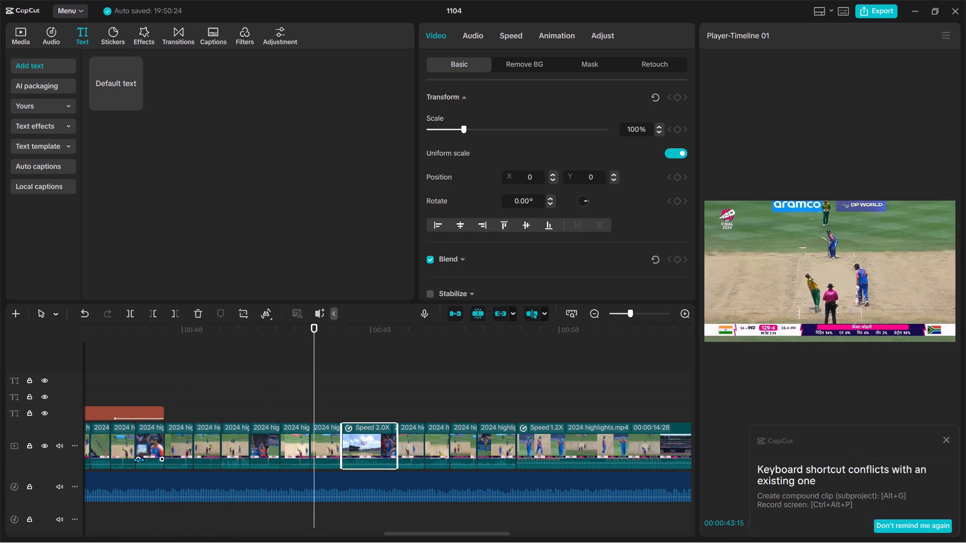
key("space")
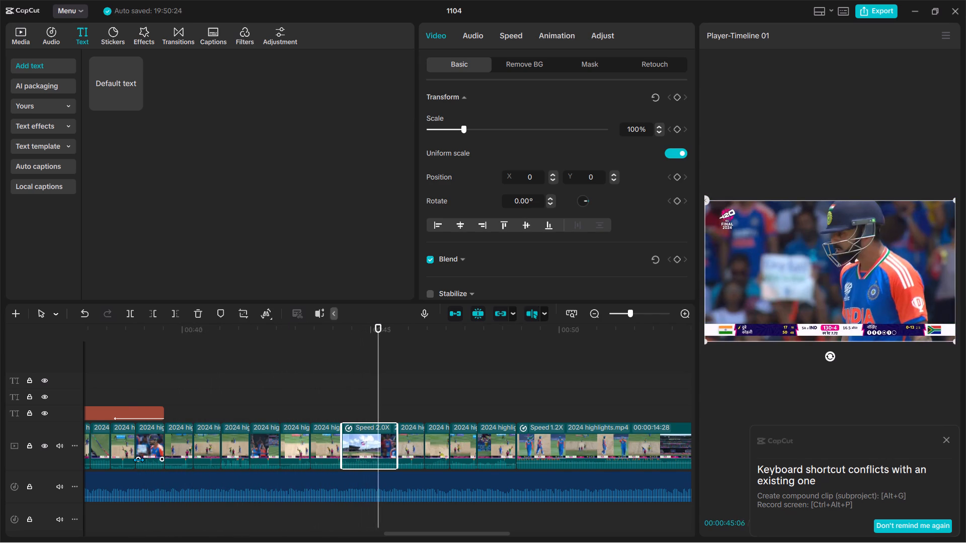
key("space")
key("space")
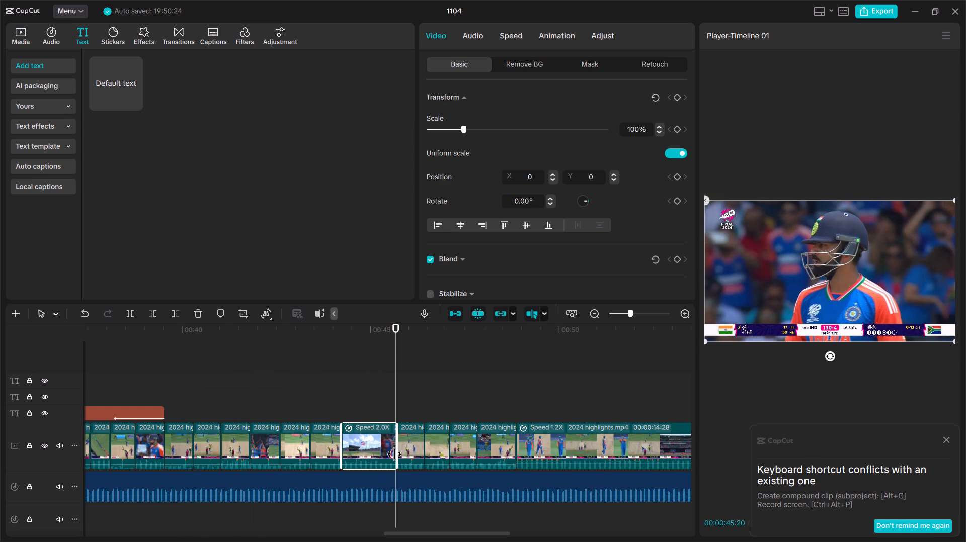
left_click_drag(396, 454, 431, 454)
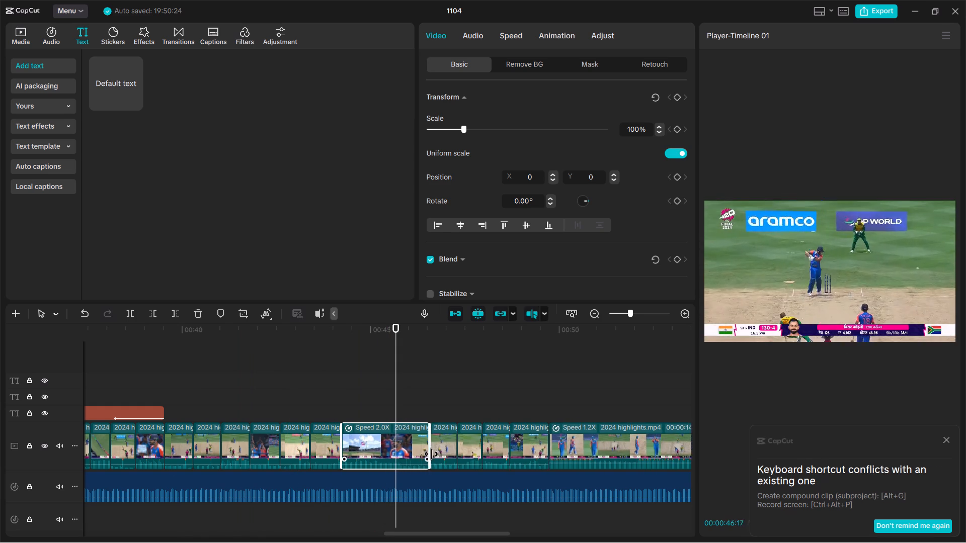
left_click_drag(431, 454, 441, 454)
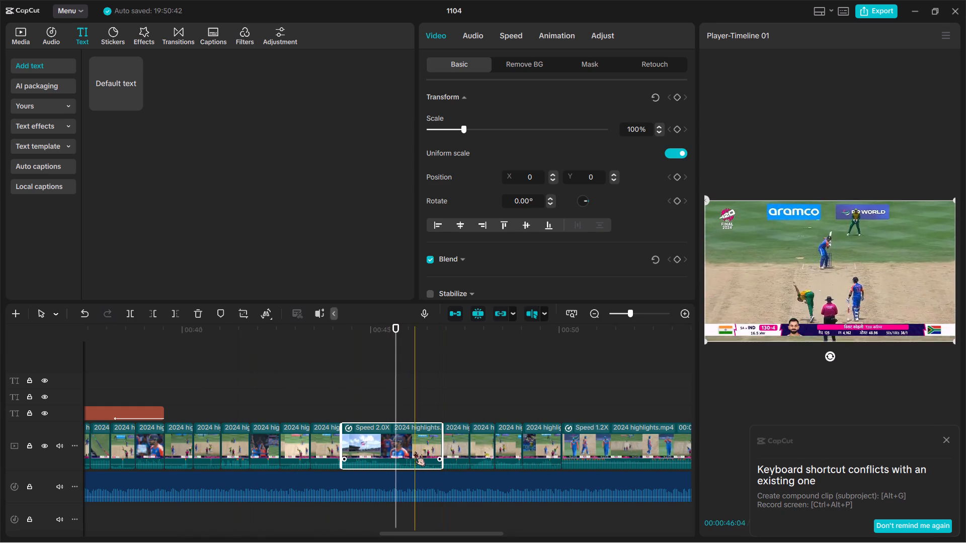
key("space")
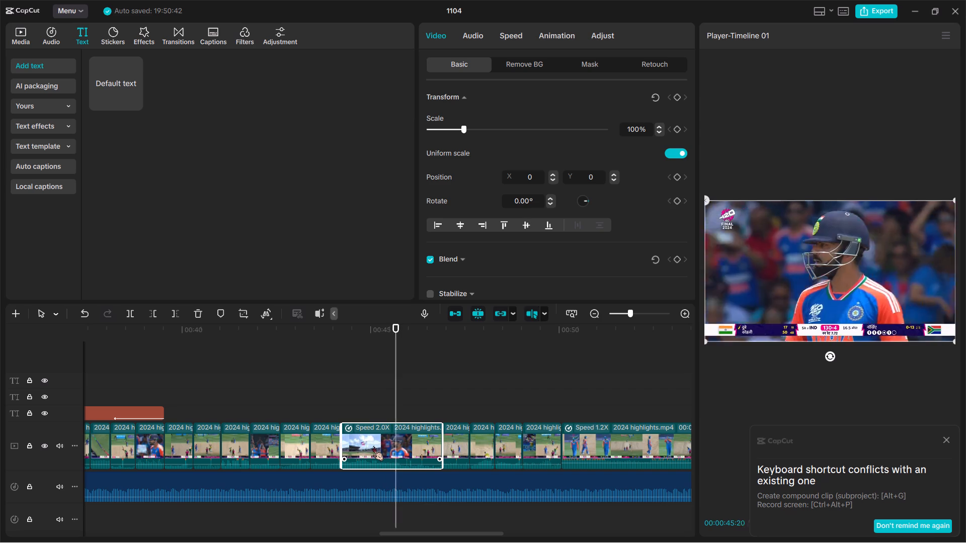
Copy the 2.0X speed clip and paste the copy on a track above the match clips at about the 48-second mark.
key("space")
left_click(392, 445)
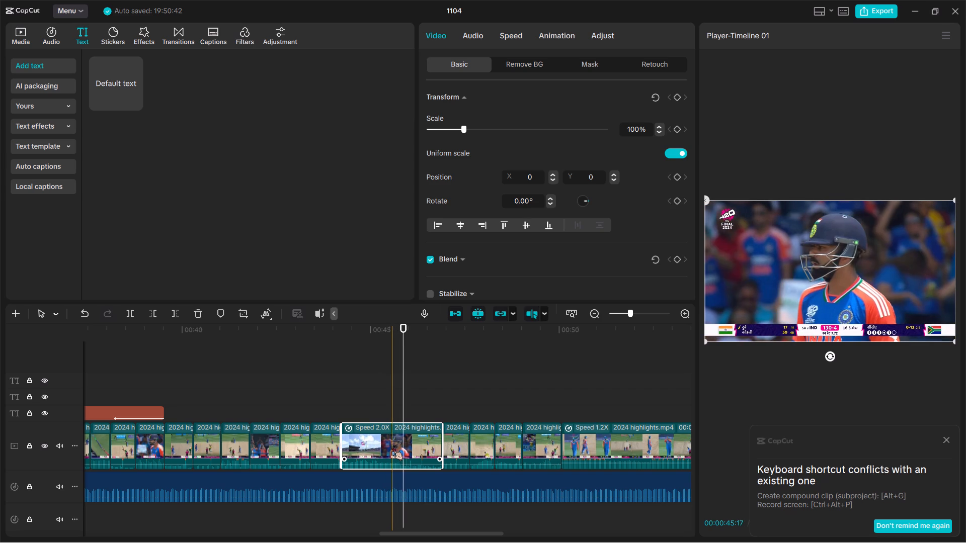
key("ctrl+c")
left_click(437, 387)
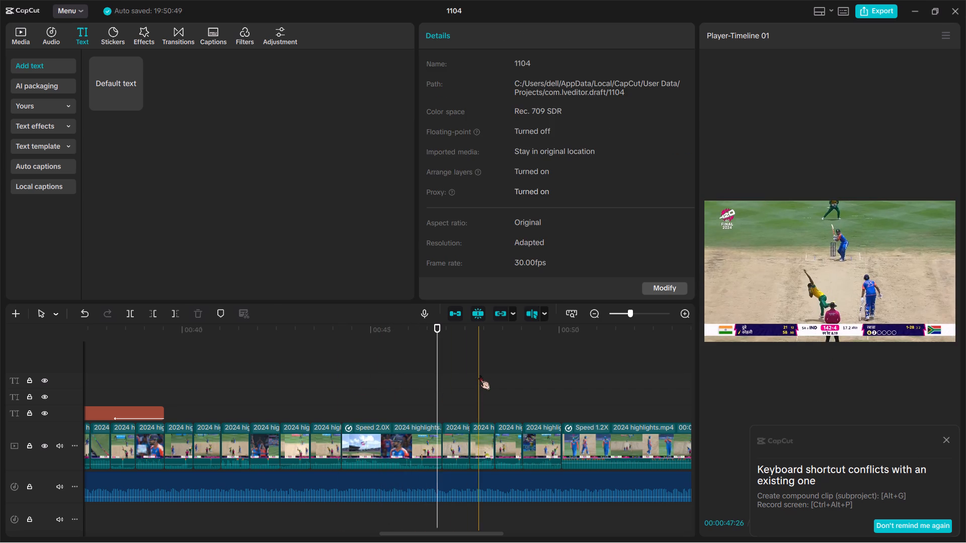
key("ctrl+v")
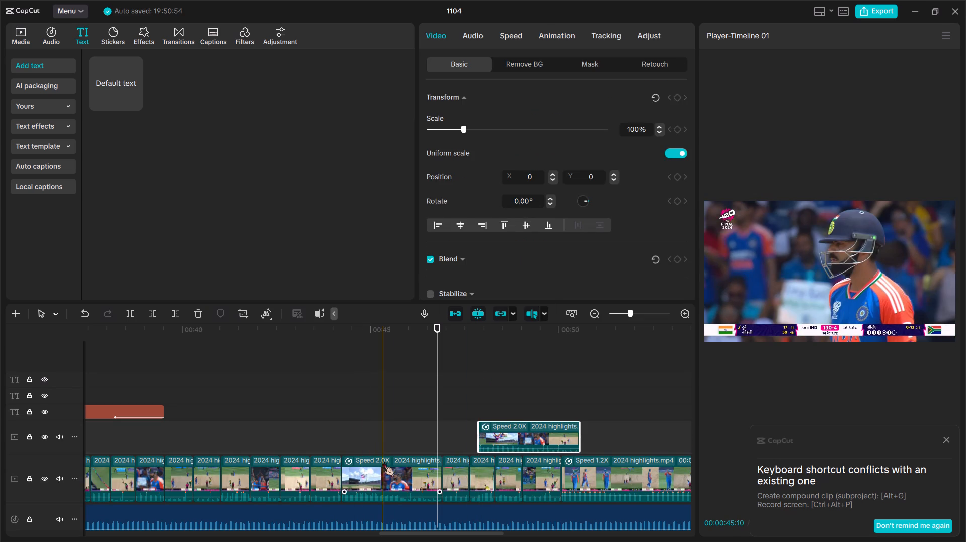
Shorten the original 2.0X speed clip on the main track from its end to a duration of 00:00:01:11.
left_click(383, 461)
scroll(392, 472, "down", 8, "ctrl")
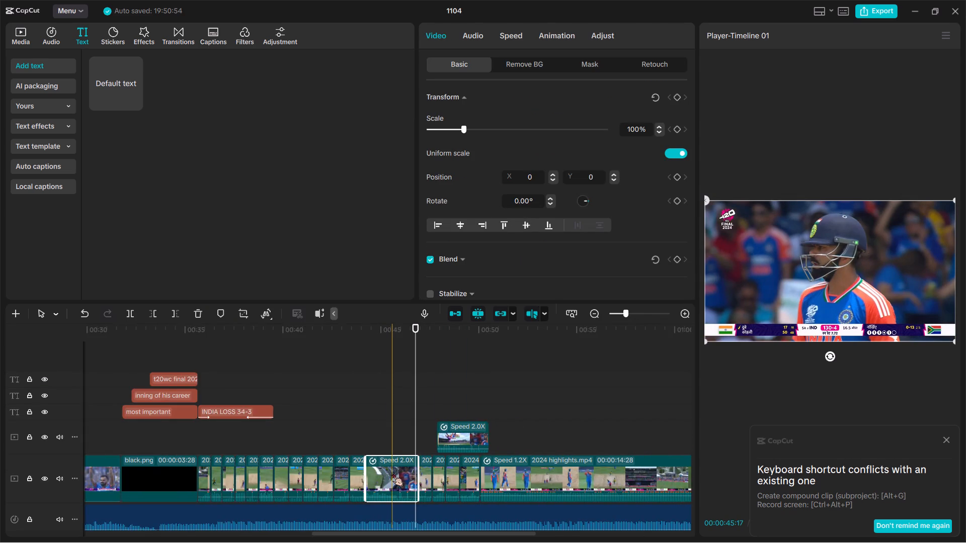
scroll(392, 472, "down", 9, "ctrl")
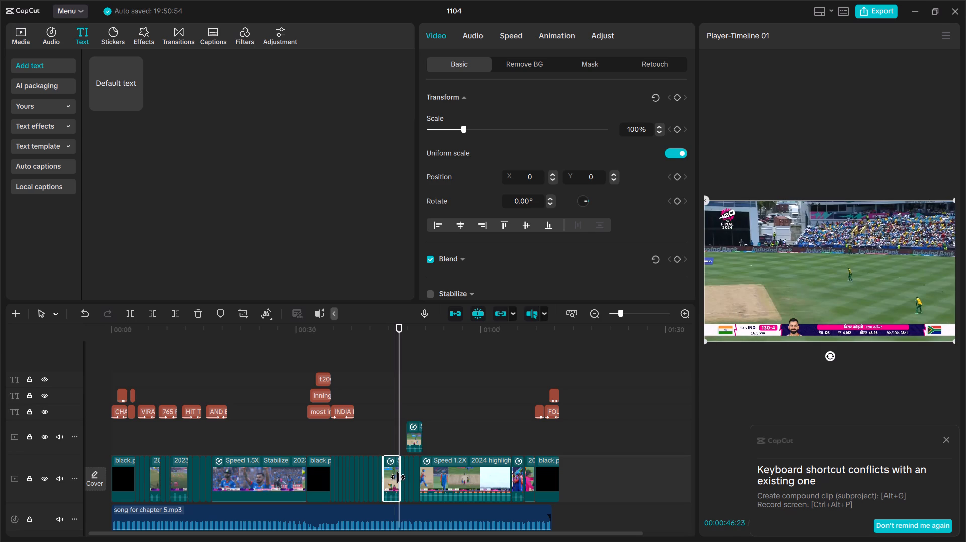
left_click_drag(401, 478, 396, 478)
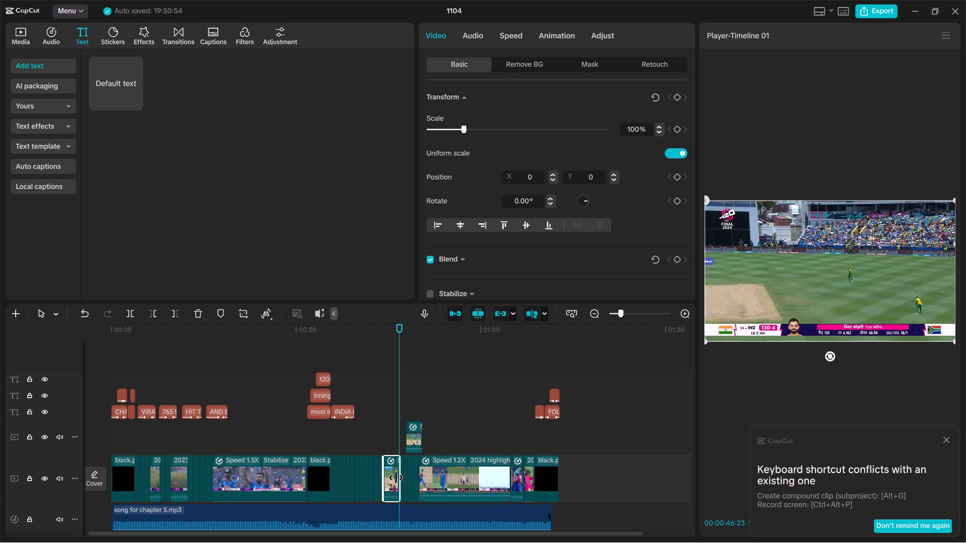
left_click_drag(396, 478, 390, 476)
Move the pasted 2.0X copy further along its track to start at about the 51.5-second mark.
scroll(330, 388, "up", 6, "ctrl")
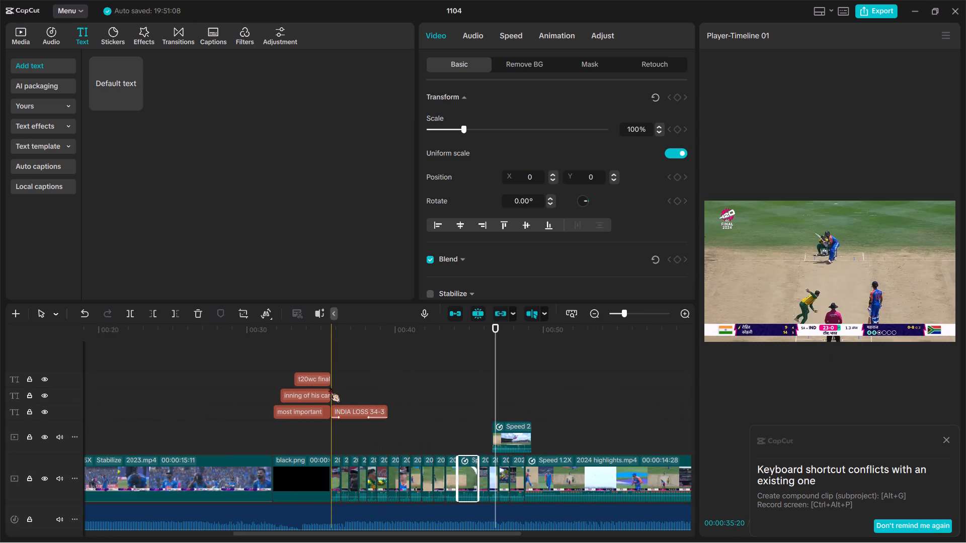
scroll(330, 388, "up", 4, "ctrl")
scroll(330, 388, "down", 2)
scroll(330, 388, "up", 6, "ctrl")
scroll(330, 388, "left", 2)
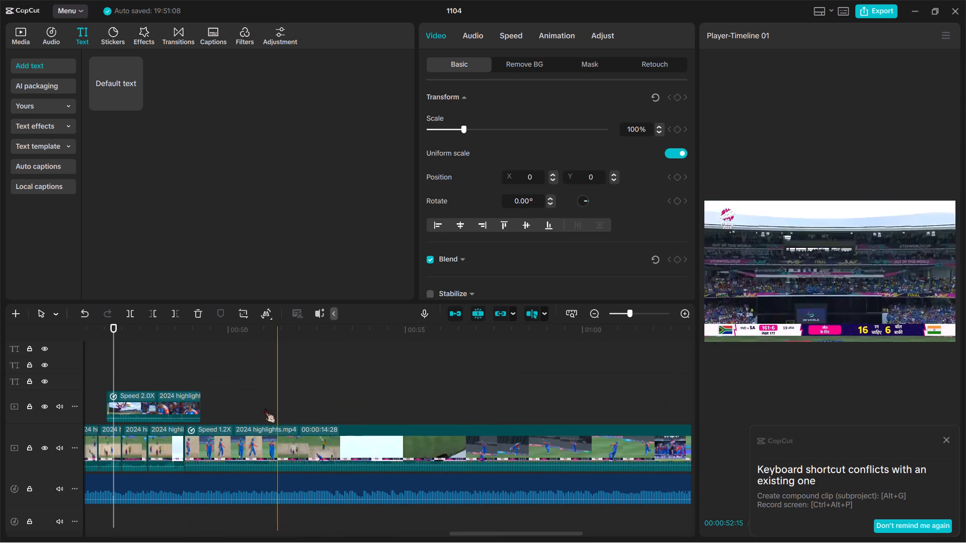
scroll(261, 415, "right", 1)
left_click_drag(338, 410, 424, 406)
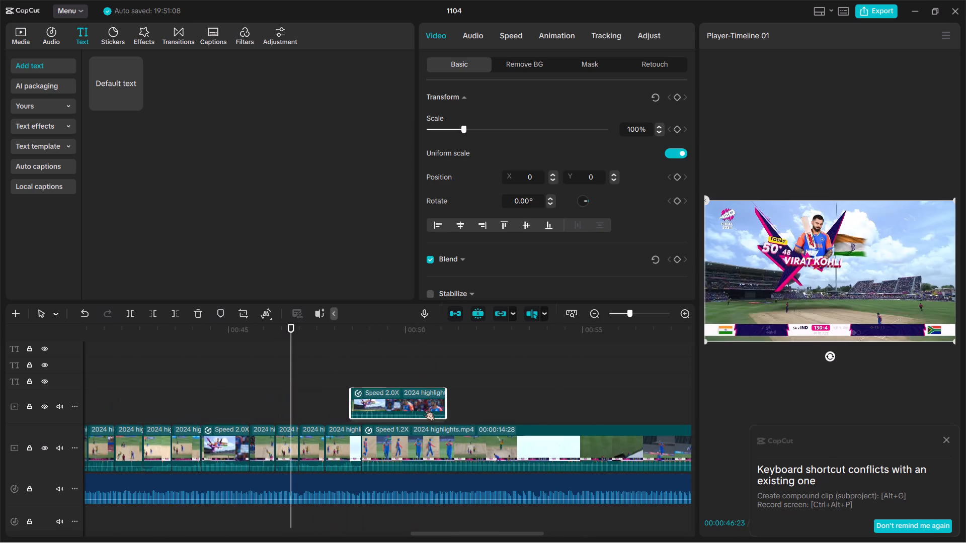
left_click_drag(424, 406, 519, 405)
Play back the shortened 2.0X clip and look through the timeline from the match clips to the closing titles.
key("space")
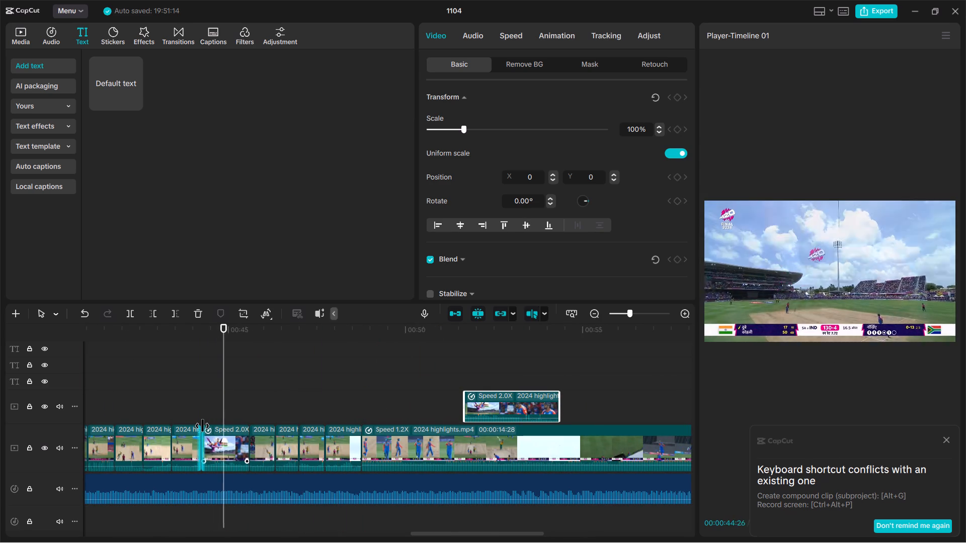
key("space")
scroll(202, 426, "left", 1)
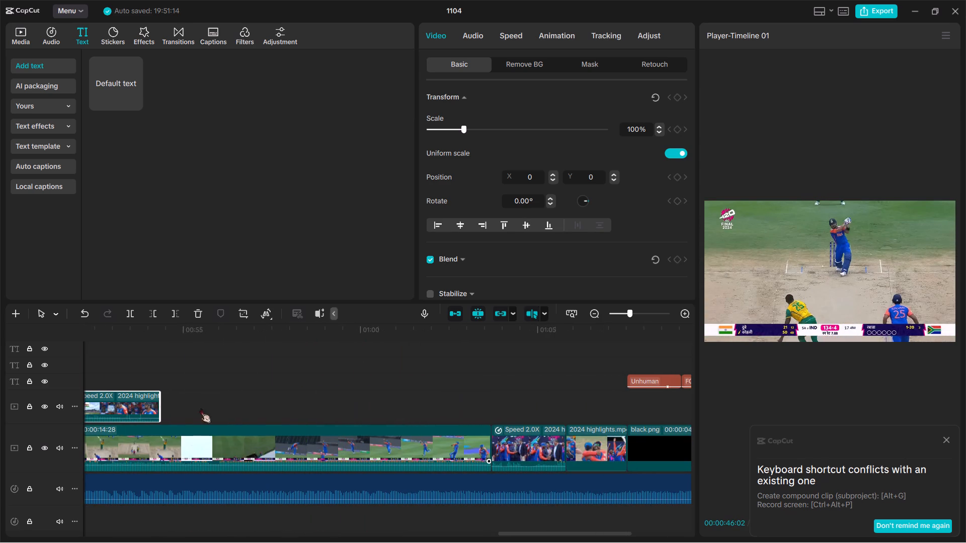
scroll(377, 450, "left", 1)
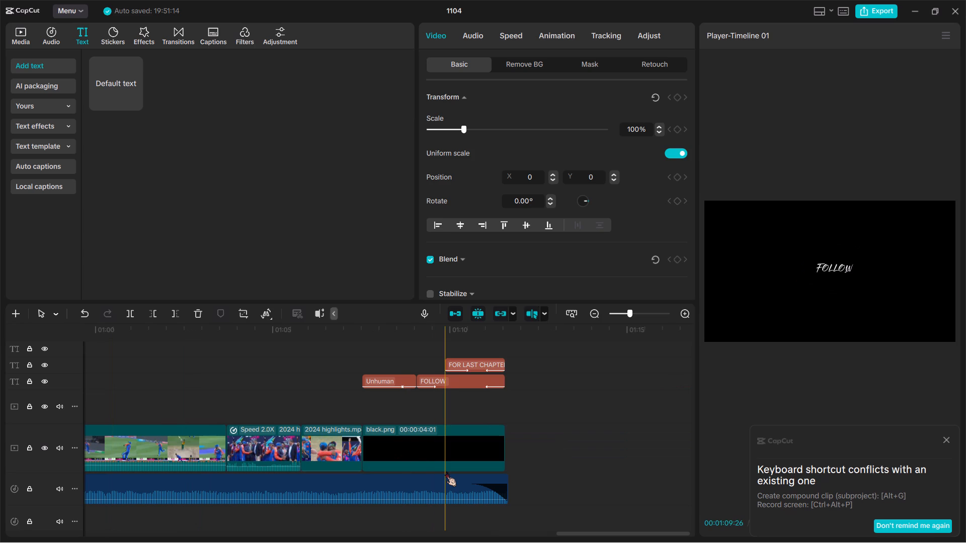
key("space")
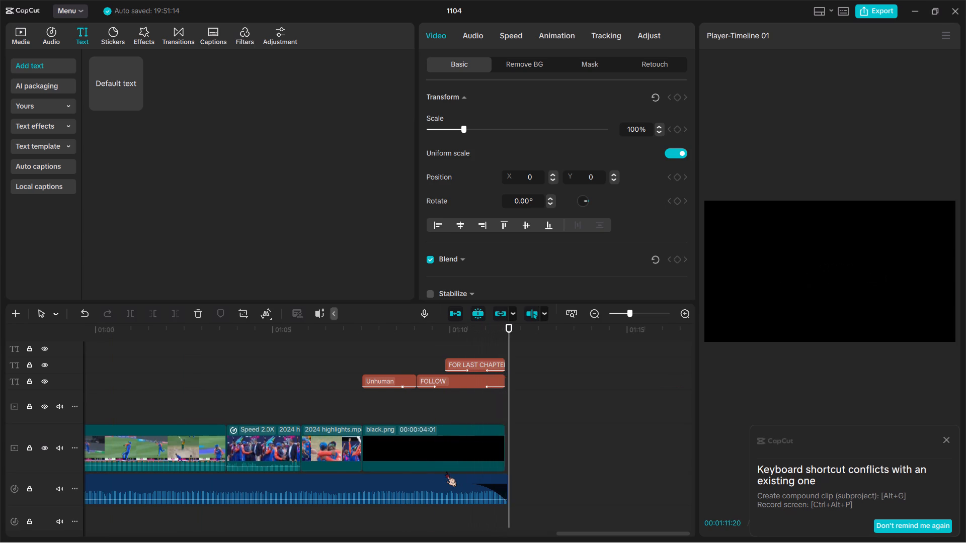
key("space")
scroll(446, 472, "down", 4, "ctrl")
key("space")
scroll(446, 472, "left", 2)
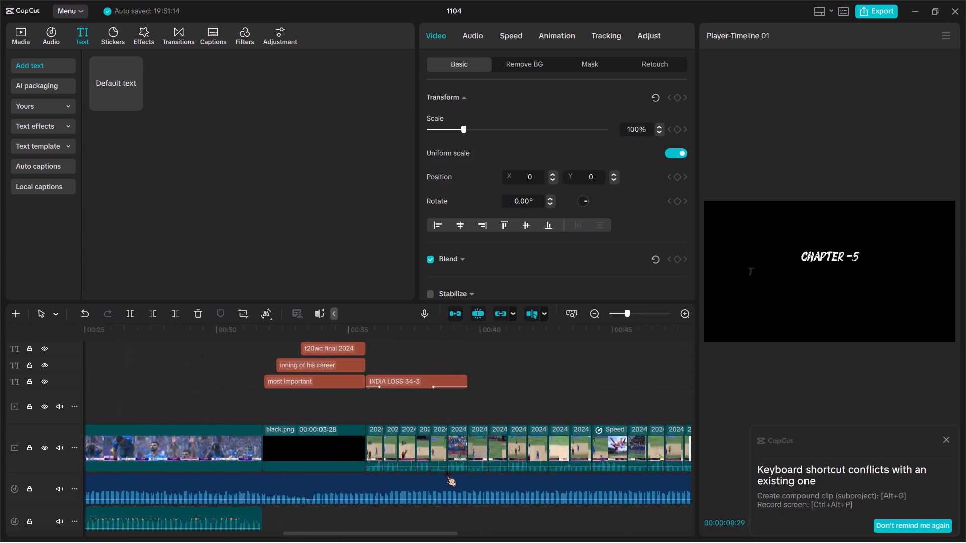
scroll(446, 472, "down", 3, "ctrl")
scroll(408, 459, "up", 7, "ctrl")
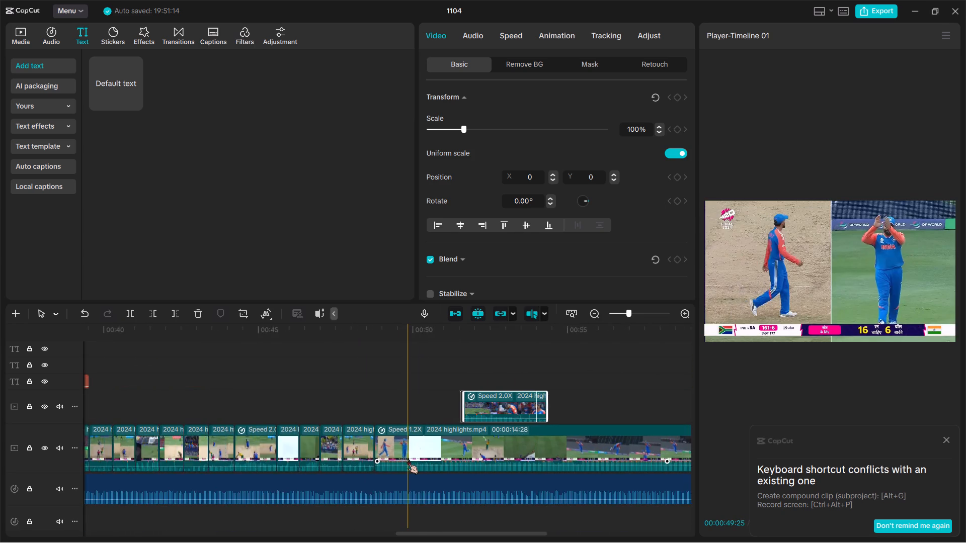
scroll(408, 459, "up", 2, "ctrl")
scroll(408, 459, "right", 2)
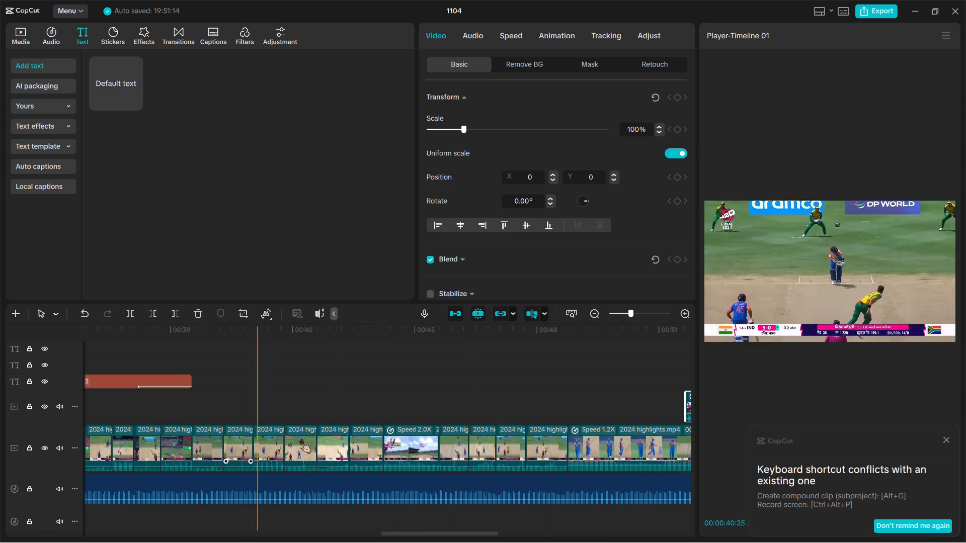
Move the pasted 2.0X copy to a higher track between the titles, starting at about the 43.5-second mark.
scroll(452, 463, "left", 1)
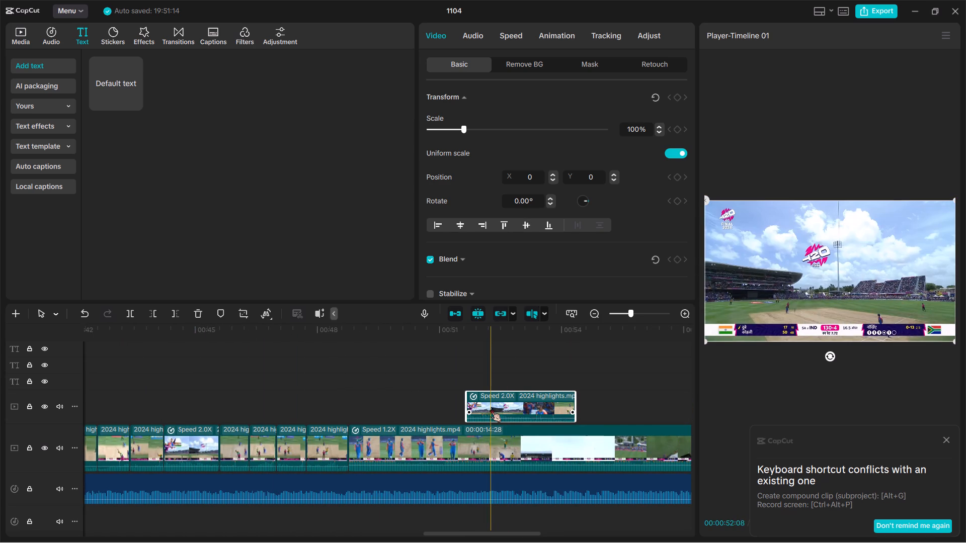
left_click_drag(491, 407, 158, 368)
Set the copied clip's playback speed to 0.93x.
scroll(158, 368, "right", 1)
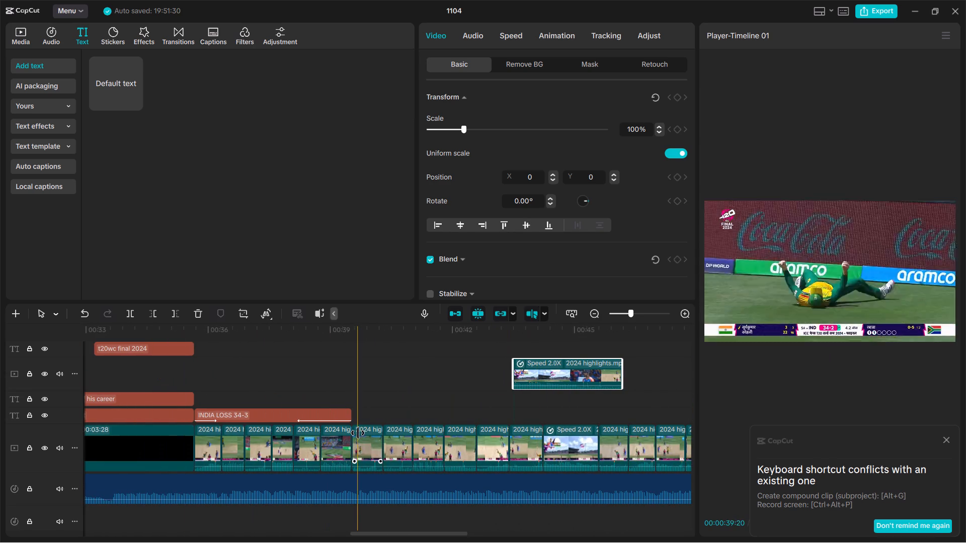
scroll(567, 378, "up", 12, "ctrl")
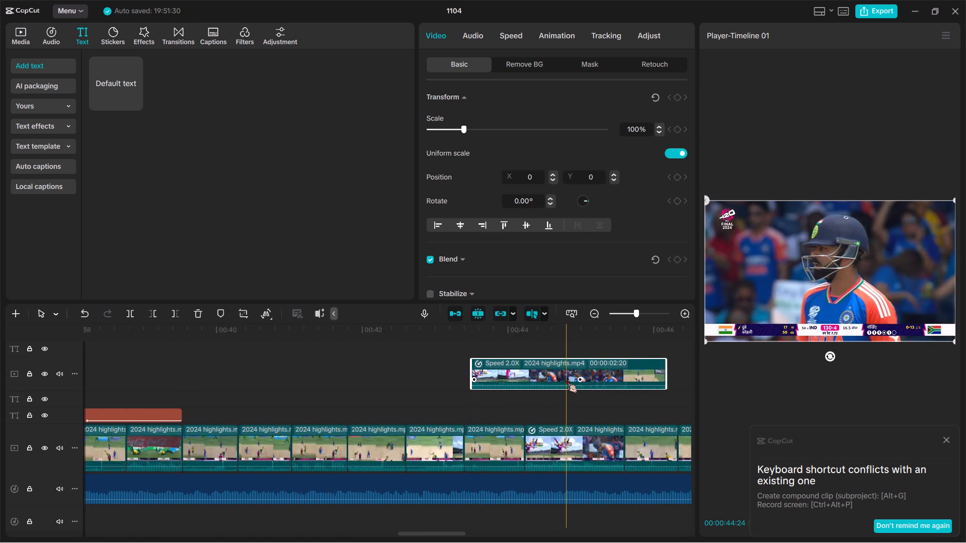
scroll(567, 378, "up", 9, "ctrl")
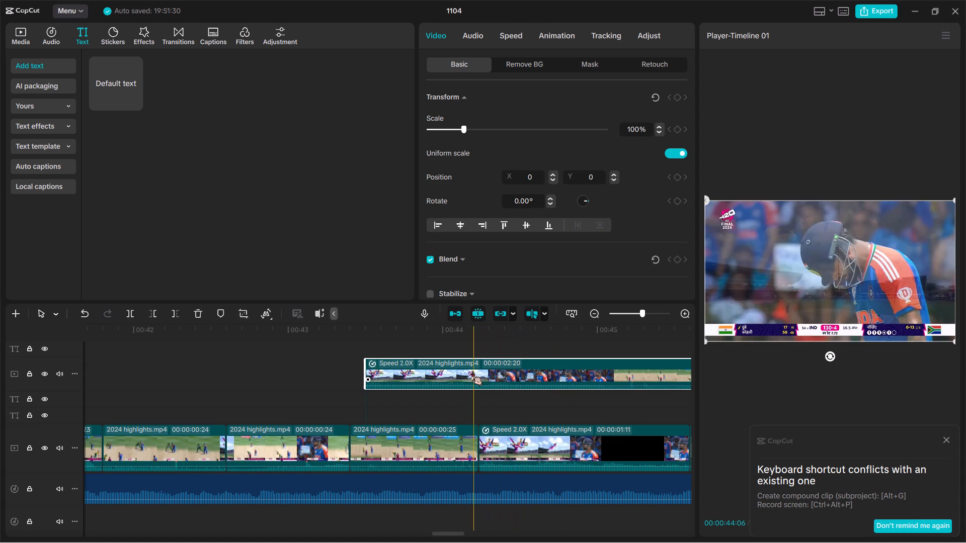
left_click(500, 364)
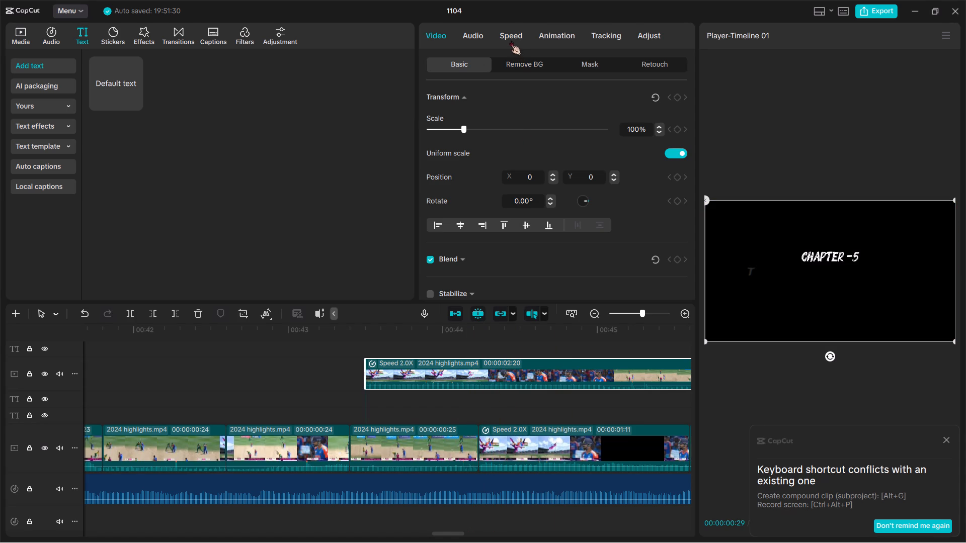
left_click(510, 40)
left_click(464, 113)
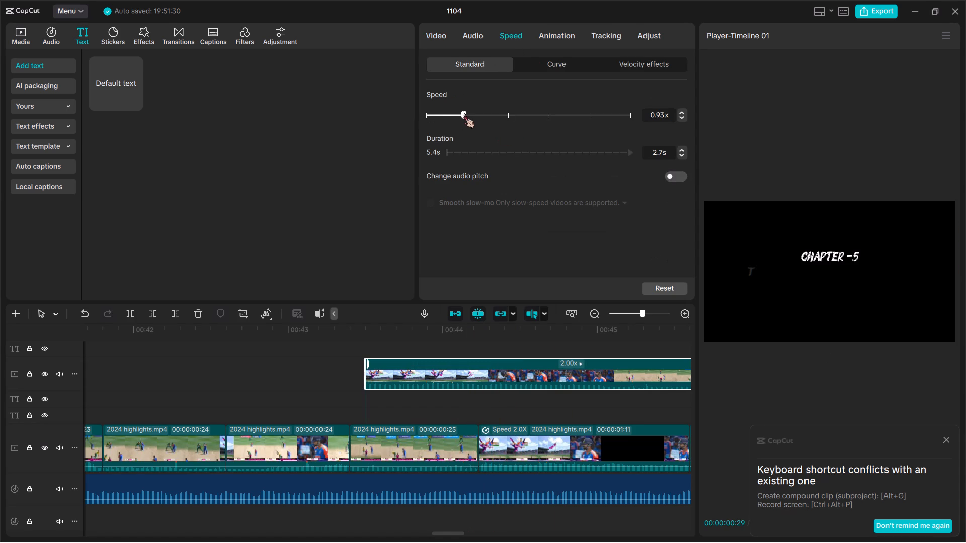
Split the slowed copy at about 00:00:45:05 and 00:00:46:19, keeping only the batter close-up between the cuts.
scroll(500, 357, "up", 4, "ctrl")
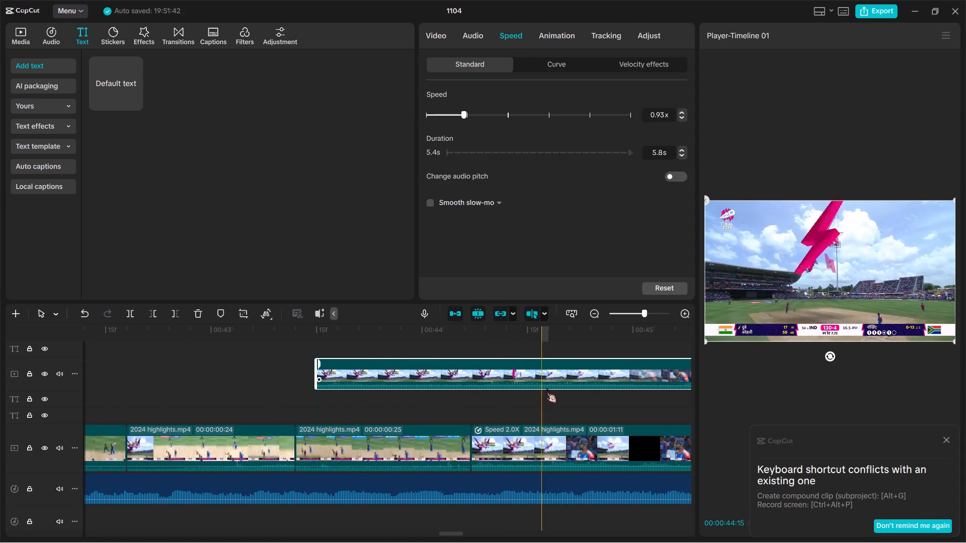
scroll(548, 387, "left", 1)
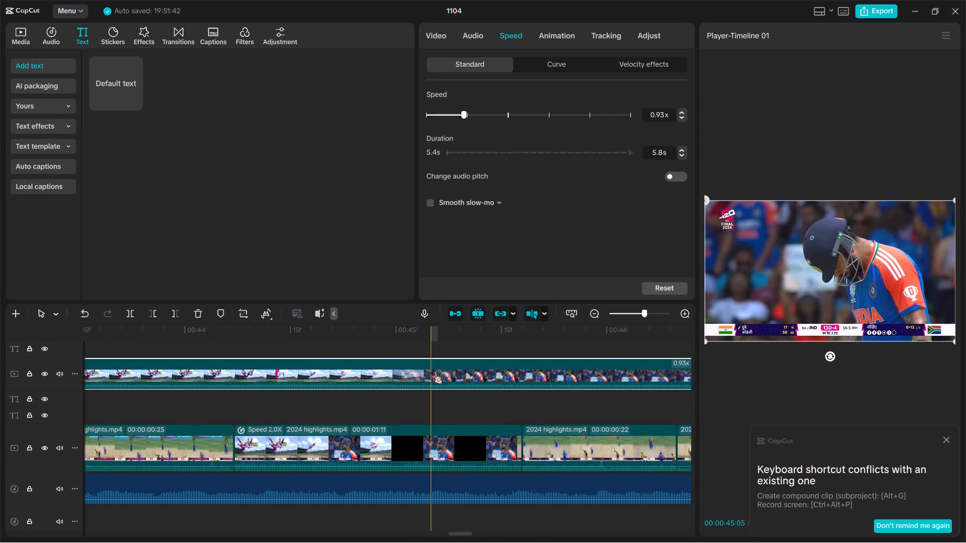
key("ctrl+b")
left_click(435, 371, "ctrl")
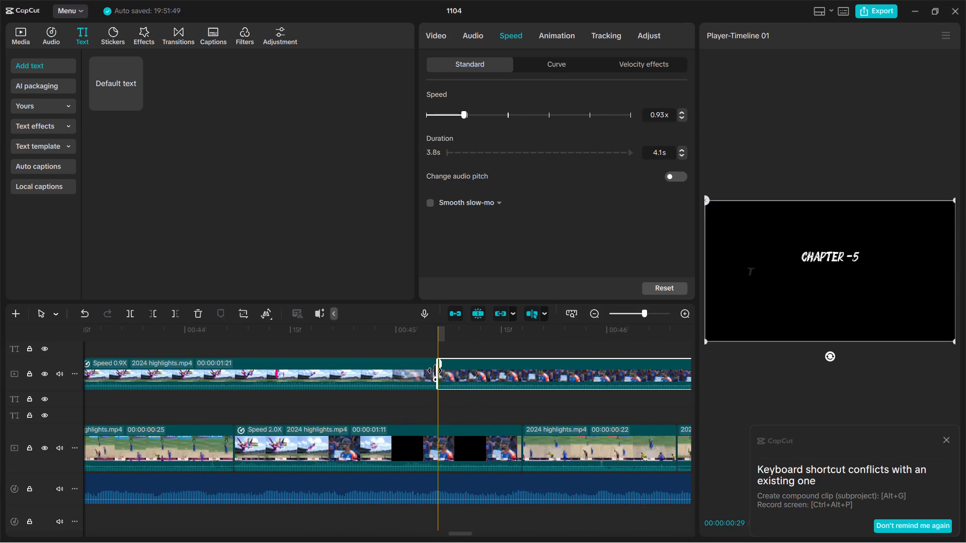
scroll(552, 386, "left", 1)
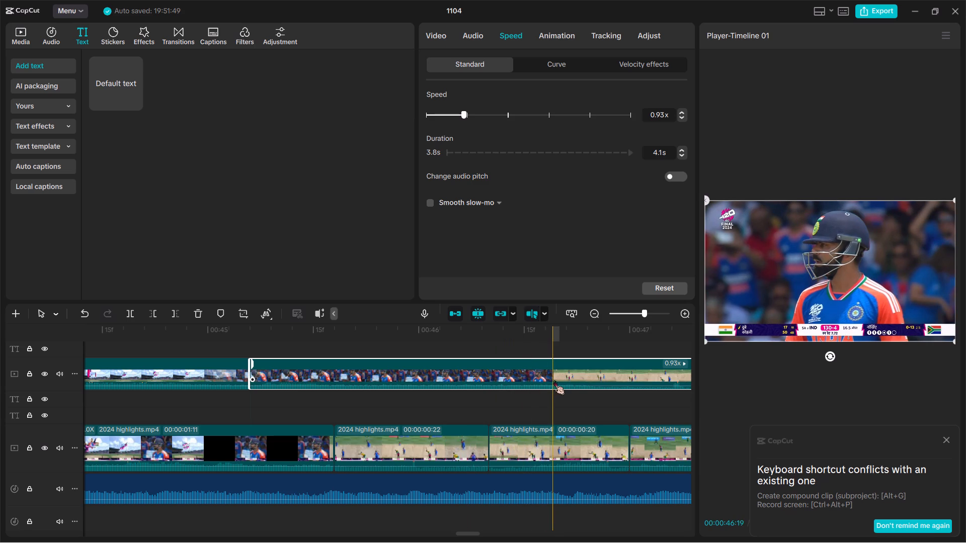
key("ctrl+b")
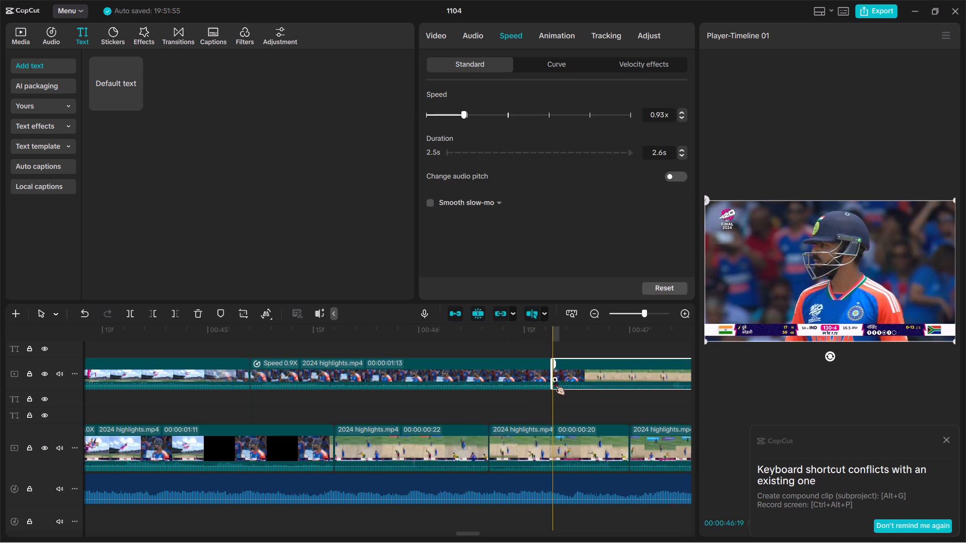
left_click(561, 380)
key("BackSpace")
scroll(561, 380, "down", 6, "ctrl")
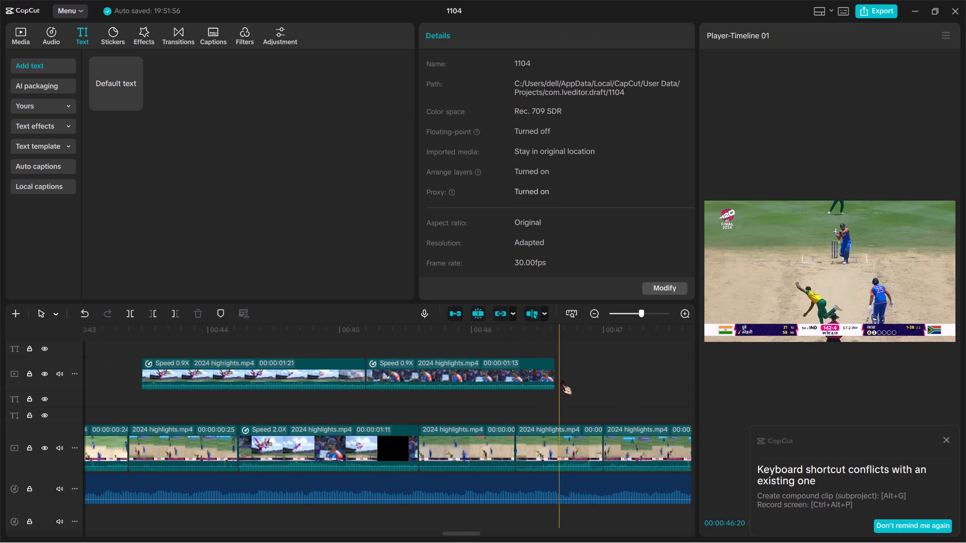
scroll(561, 380, "down", 1, "ctrl")
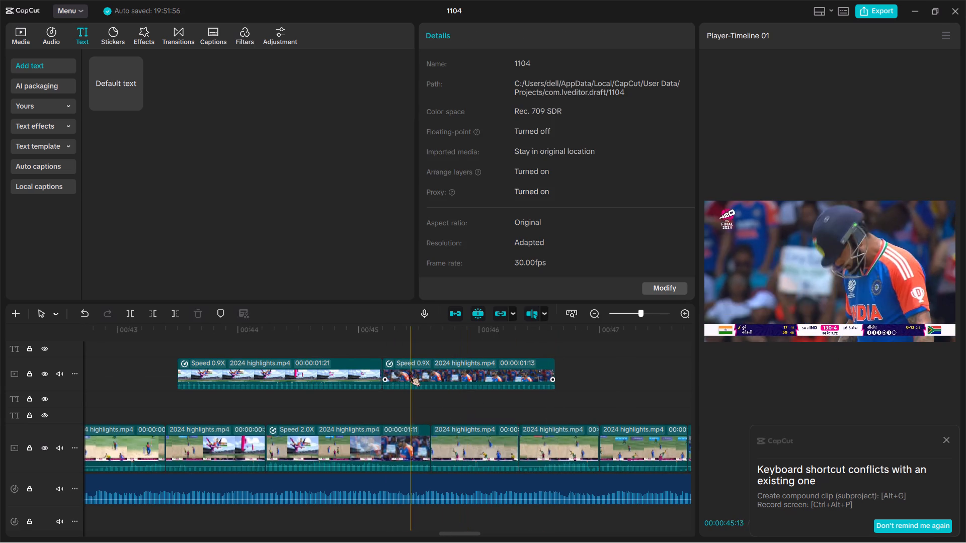
left_click(324, 361)
key("BackSpace")
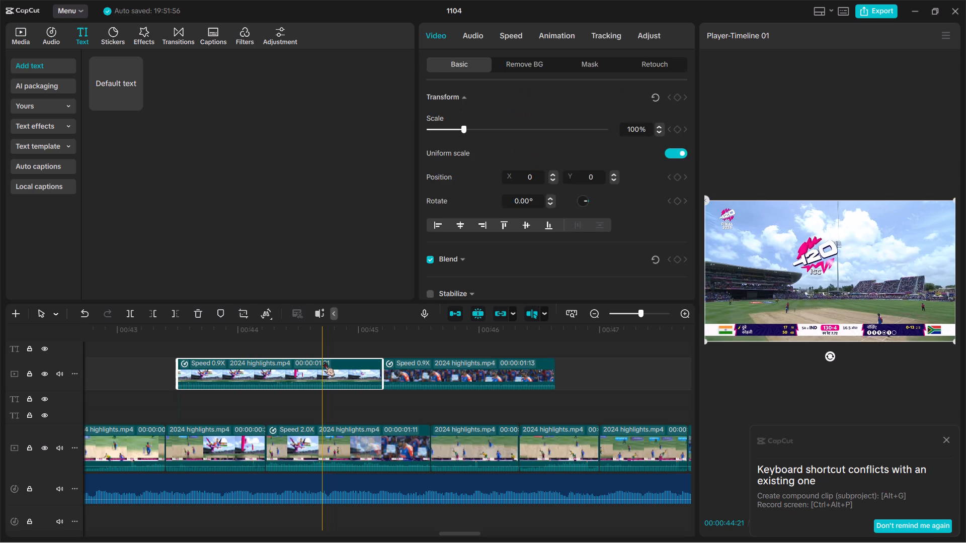
Set the remaining batter close-up clip's speed to 1.00x.
left_click(402, 368)
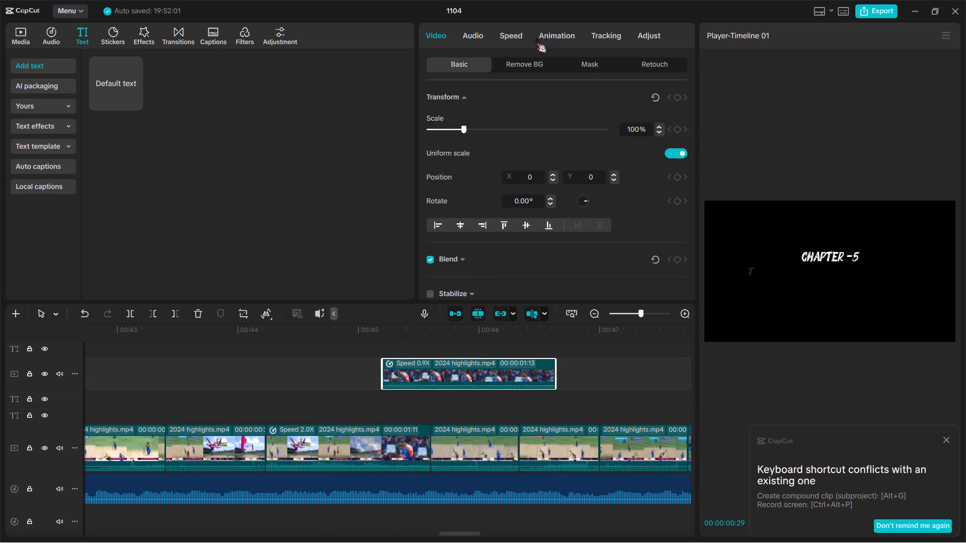
left_click(509, 36)
left_click(467, 115)
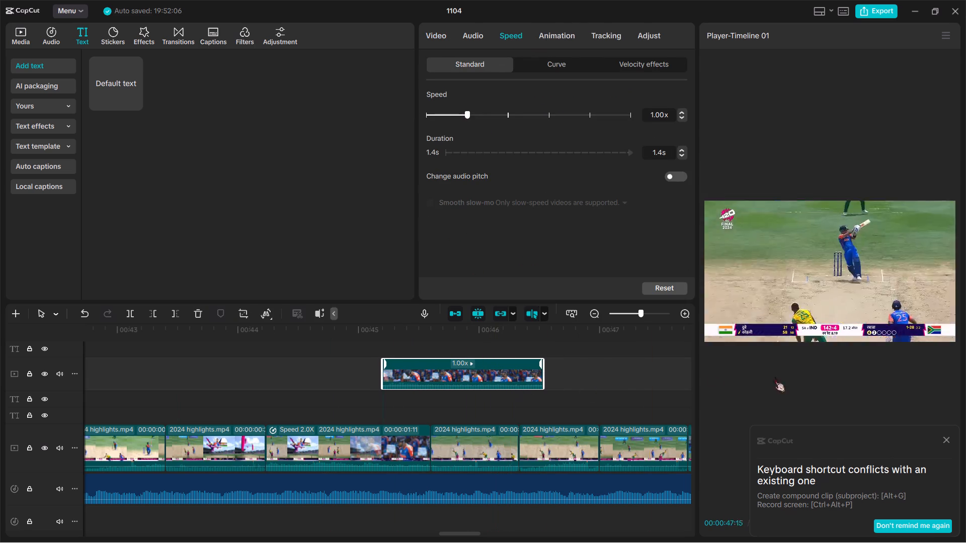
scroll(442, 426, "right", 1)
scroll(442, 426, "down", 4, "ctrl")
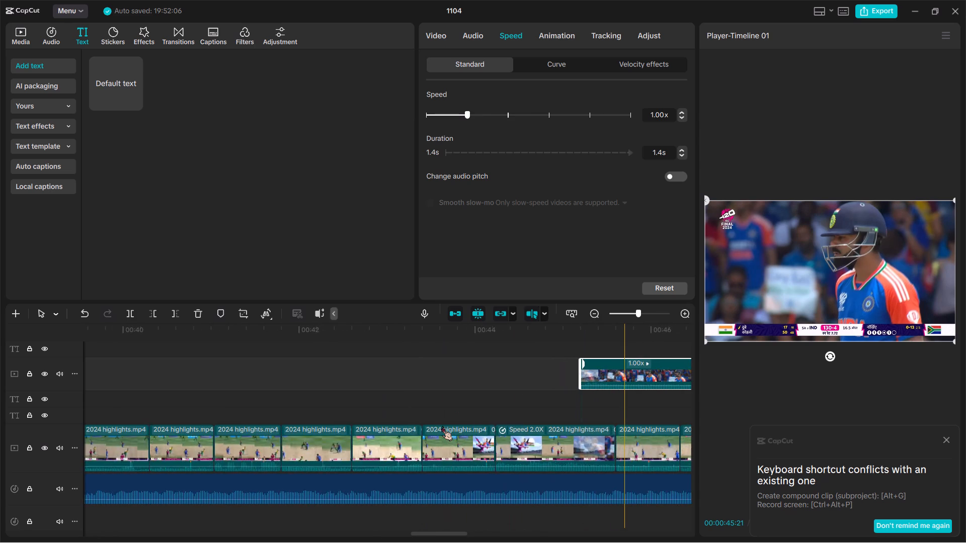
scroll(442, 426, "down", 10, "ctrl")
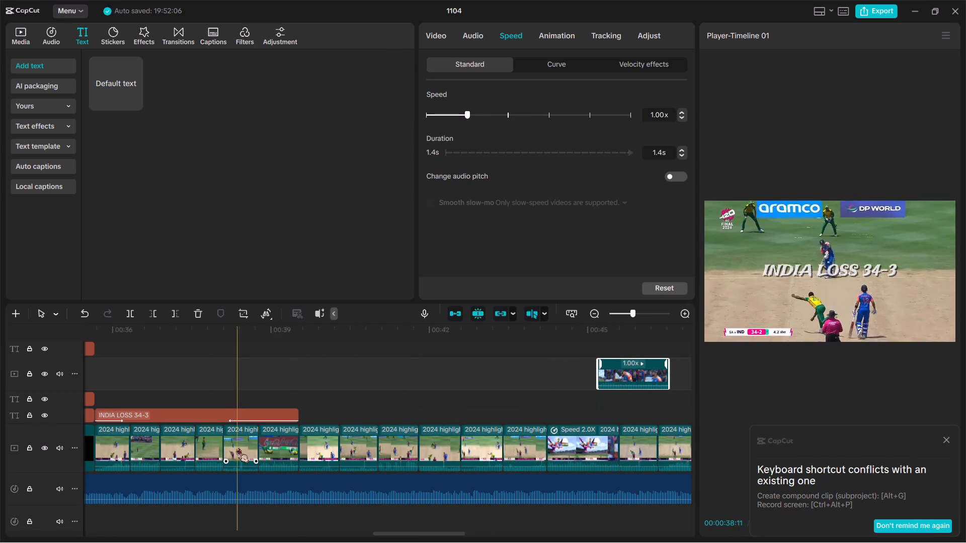
Move the batter close-up clip onto the main video track, right after the fielder's catch clip where the INDIA LOSS 34-3 title ends.
left_click_drag(621, 368, 330, 443)
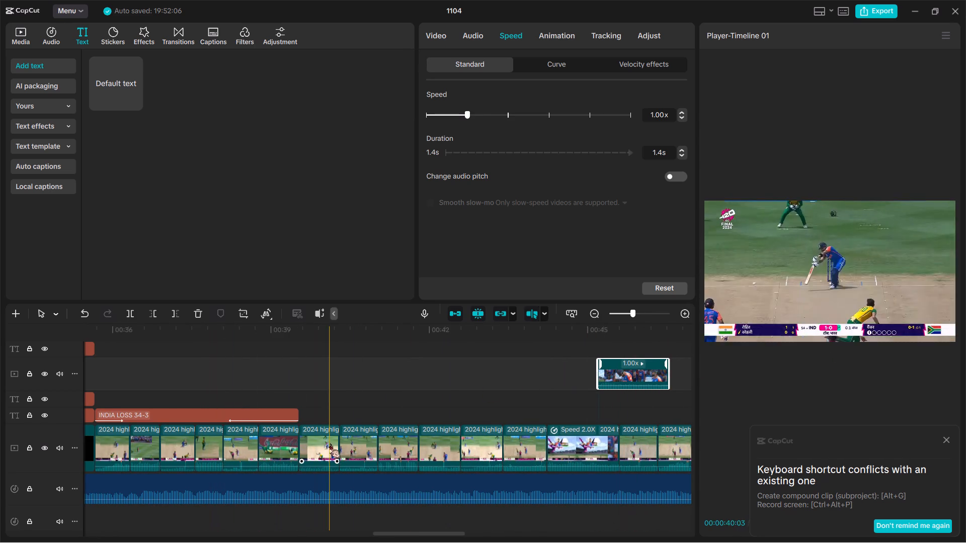
left_click_drag(634, 359, 317, 439)
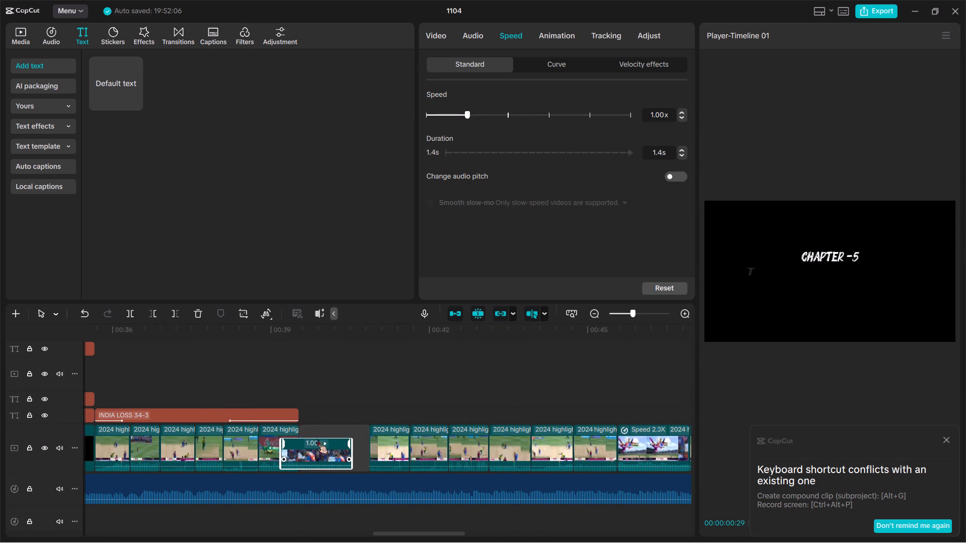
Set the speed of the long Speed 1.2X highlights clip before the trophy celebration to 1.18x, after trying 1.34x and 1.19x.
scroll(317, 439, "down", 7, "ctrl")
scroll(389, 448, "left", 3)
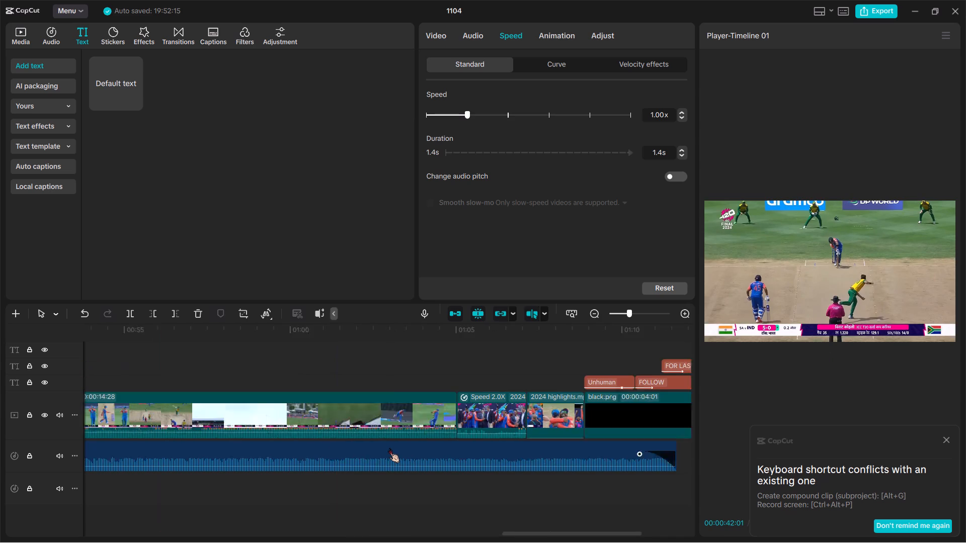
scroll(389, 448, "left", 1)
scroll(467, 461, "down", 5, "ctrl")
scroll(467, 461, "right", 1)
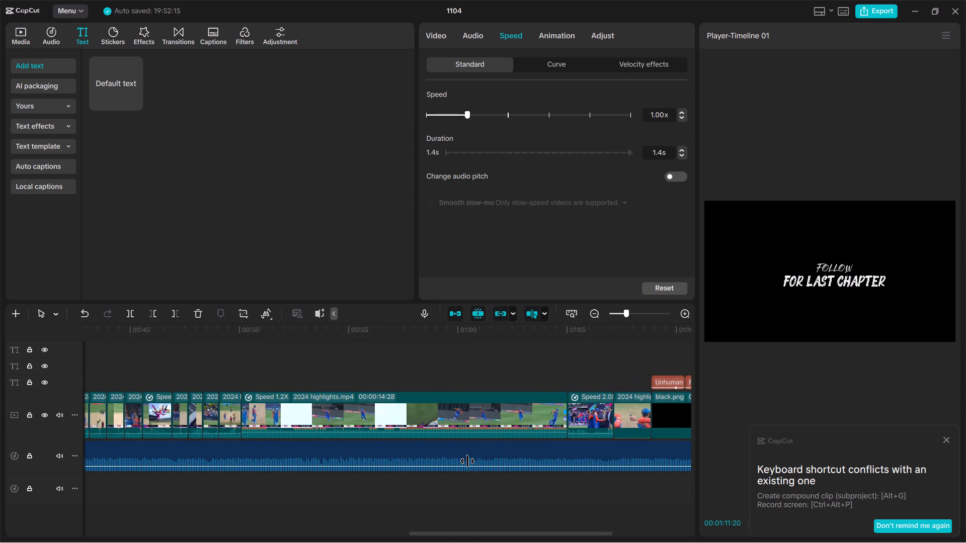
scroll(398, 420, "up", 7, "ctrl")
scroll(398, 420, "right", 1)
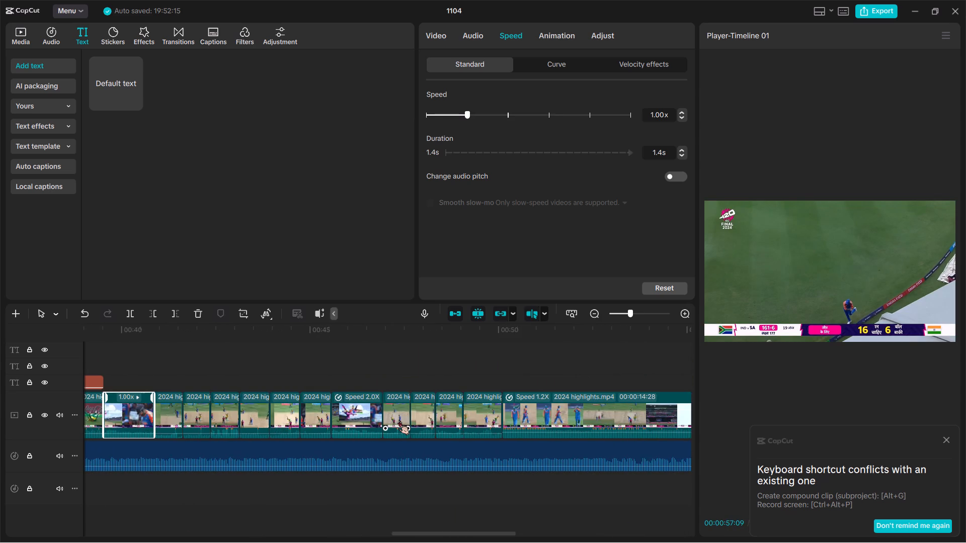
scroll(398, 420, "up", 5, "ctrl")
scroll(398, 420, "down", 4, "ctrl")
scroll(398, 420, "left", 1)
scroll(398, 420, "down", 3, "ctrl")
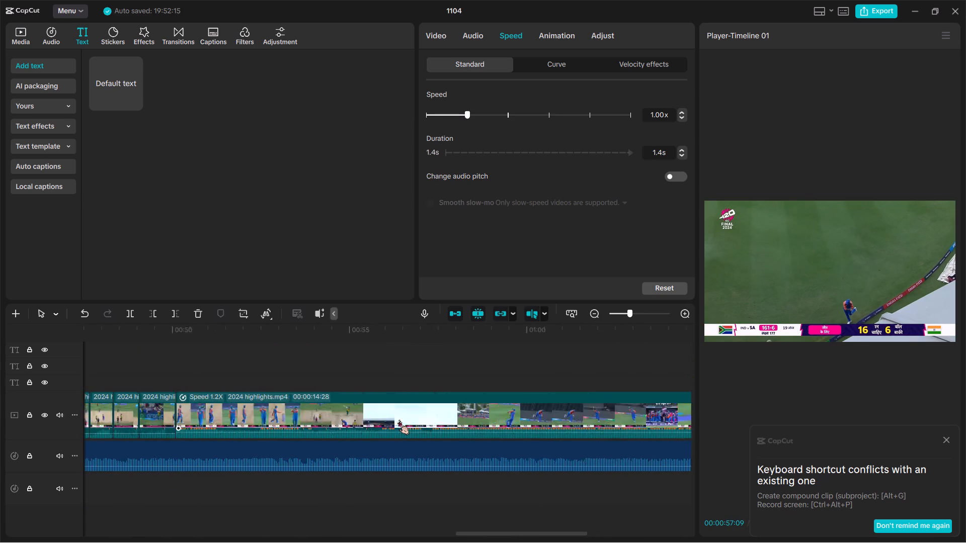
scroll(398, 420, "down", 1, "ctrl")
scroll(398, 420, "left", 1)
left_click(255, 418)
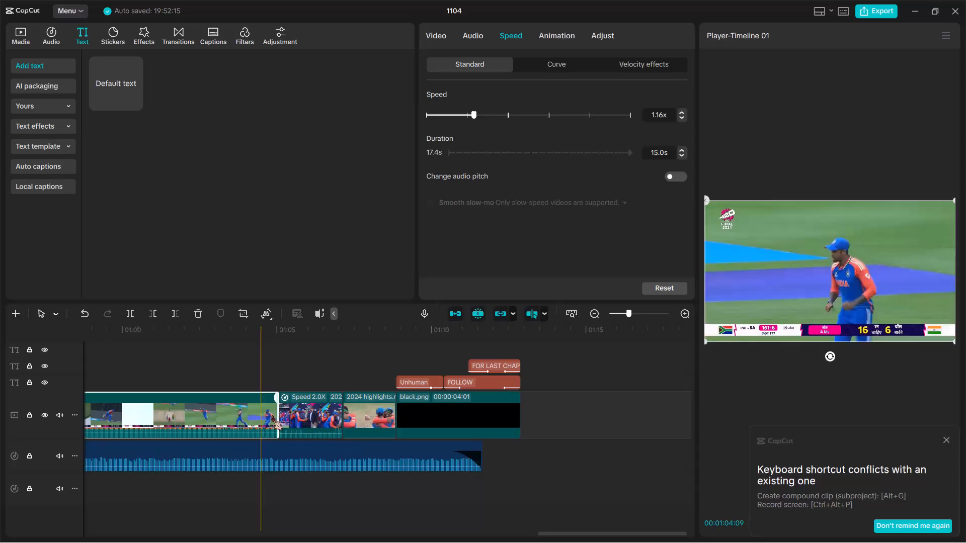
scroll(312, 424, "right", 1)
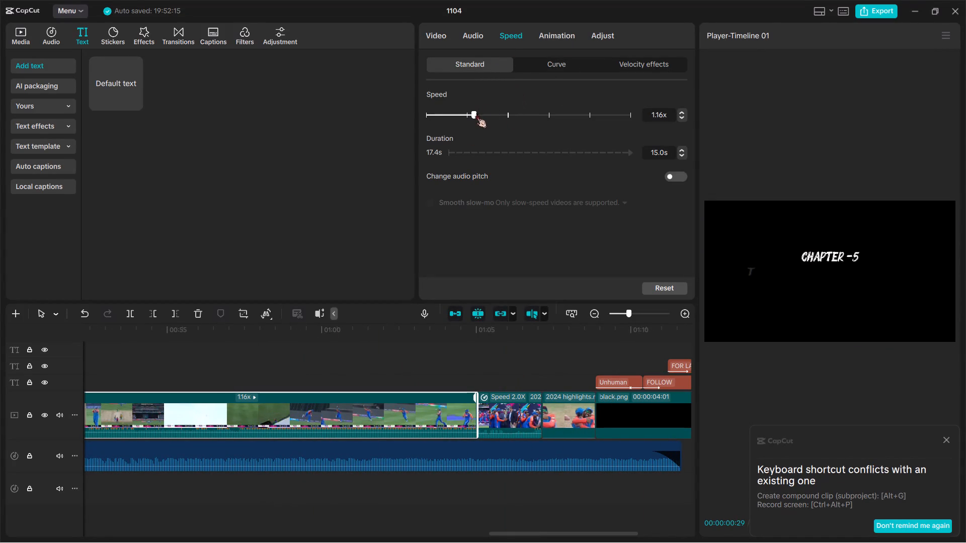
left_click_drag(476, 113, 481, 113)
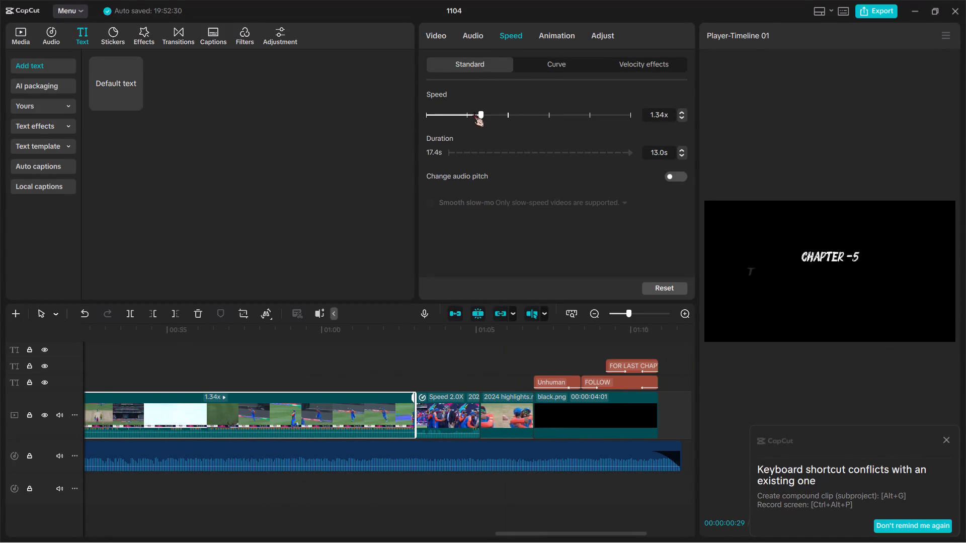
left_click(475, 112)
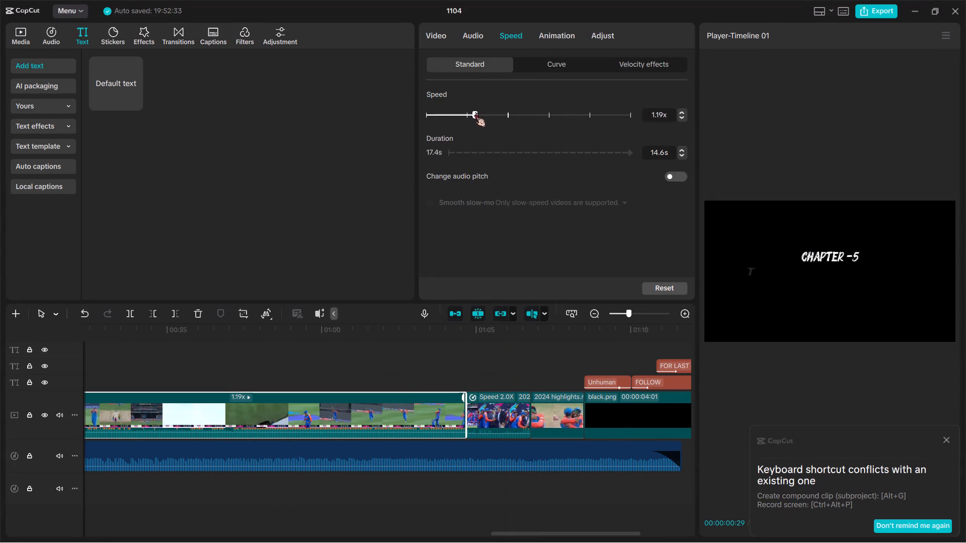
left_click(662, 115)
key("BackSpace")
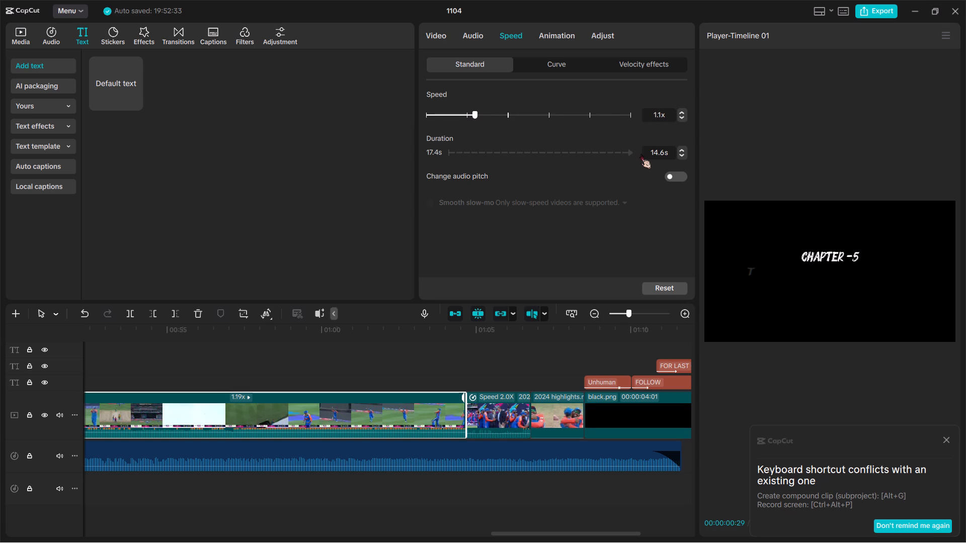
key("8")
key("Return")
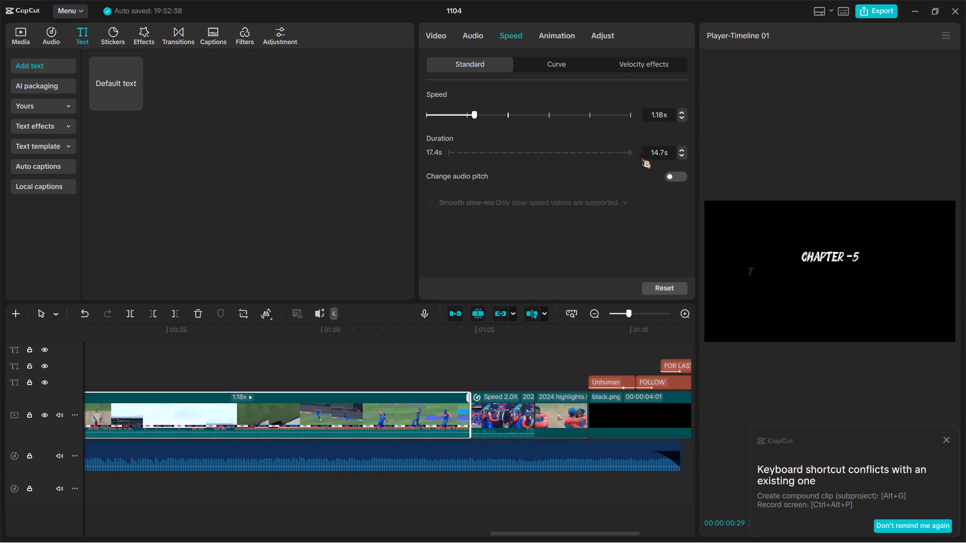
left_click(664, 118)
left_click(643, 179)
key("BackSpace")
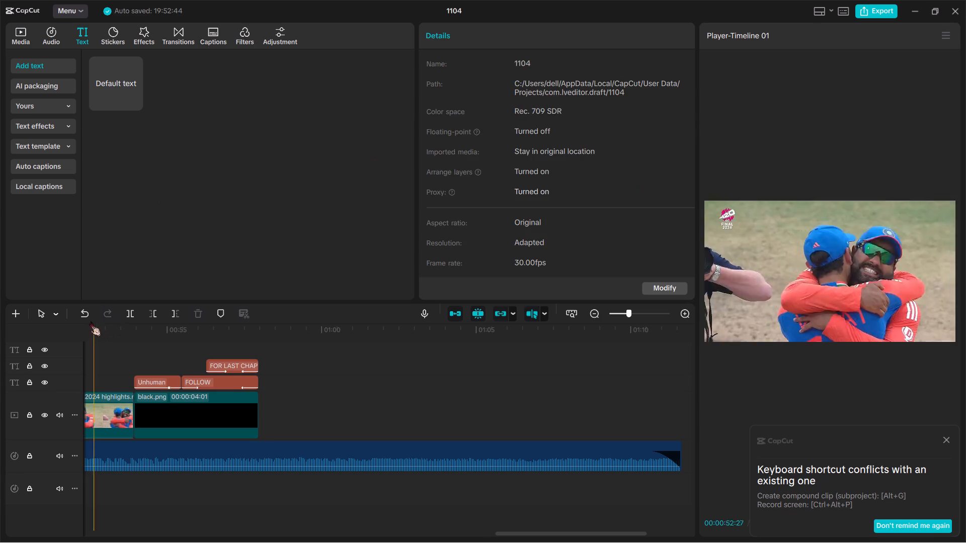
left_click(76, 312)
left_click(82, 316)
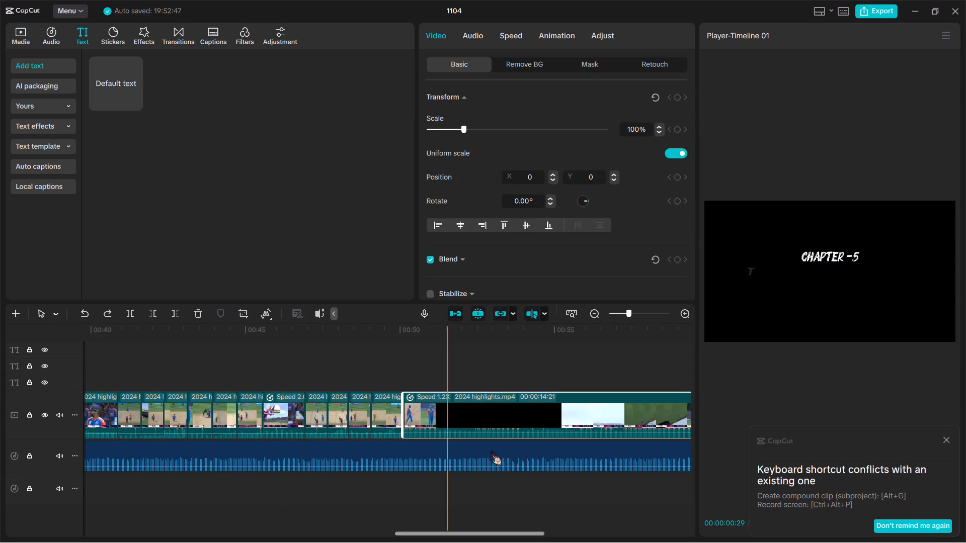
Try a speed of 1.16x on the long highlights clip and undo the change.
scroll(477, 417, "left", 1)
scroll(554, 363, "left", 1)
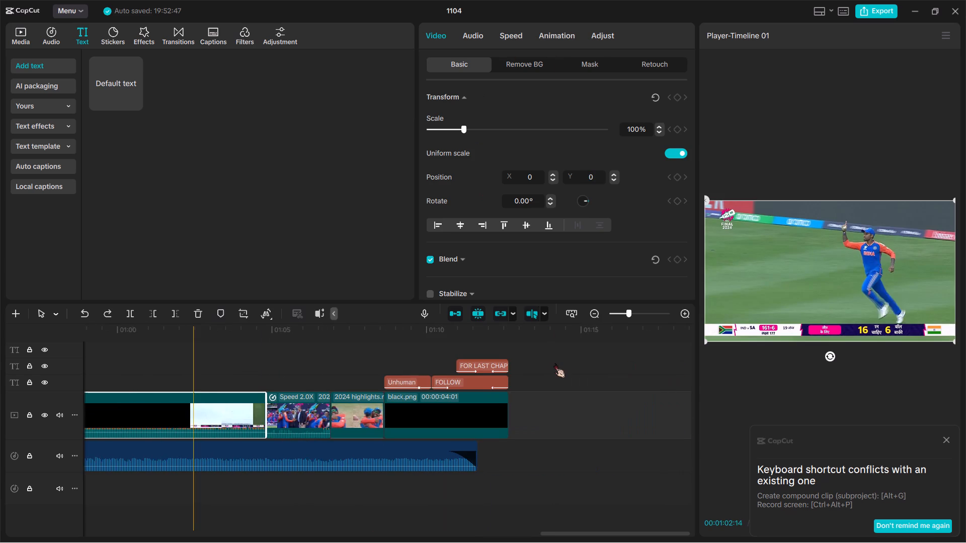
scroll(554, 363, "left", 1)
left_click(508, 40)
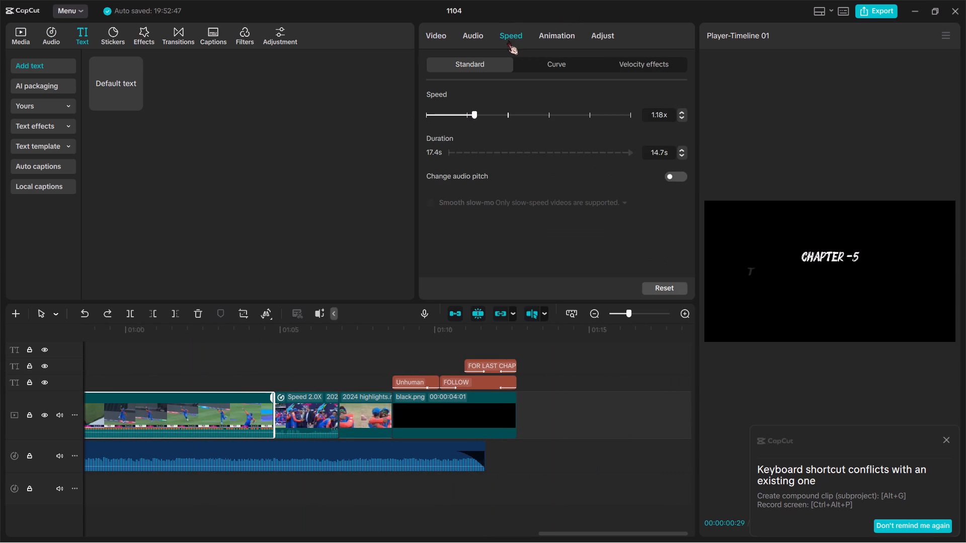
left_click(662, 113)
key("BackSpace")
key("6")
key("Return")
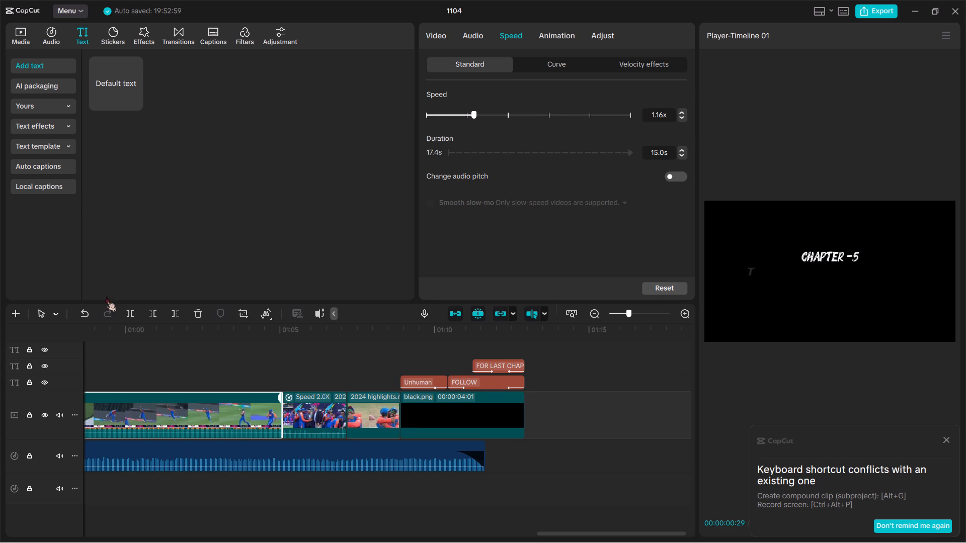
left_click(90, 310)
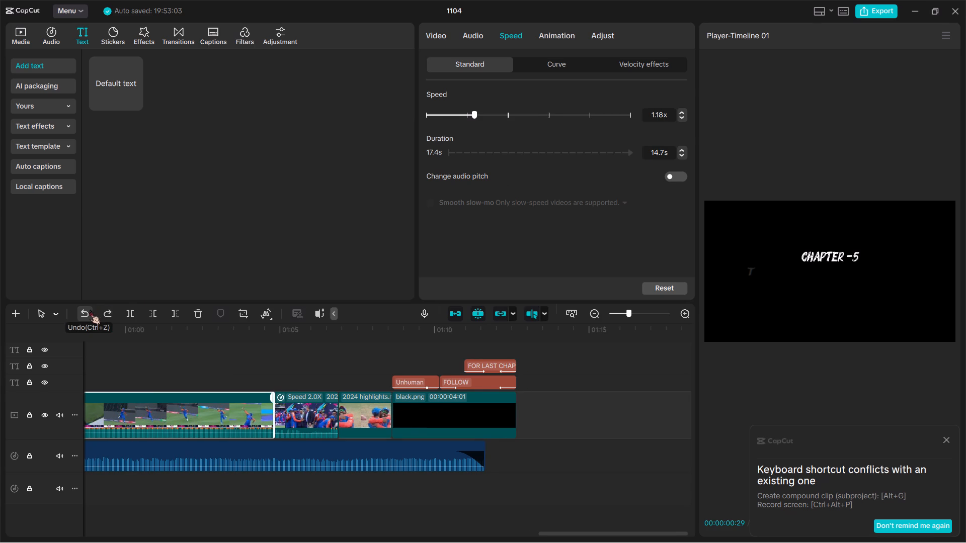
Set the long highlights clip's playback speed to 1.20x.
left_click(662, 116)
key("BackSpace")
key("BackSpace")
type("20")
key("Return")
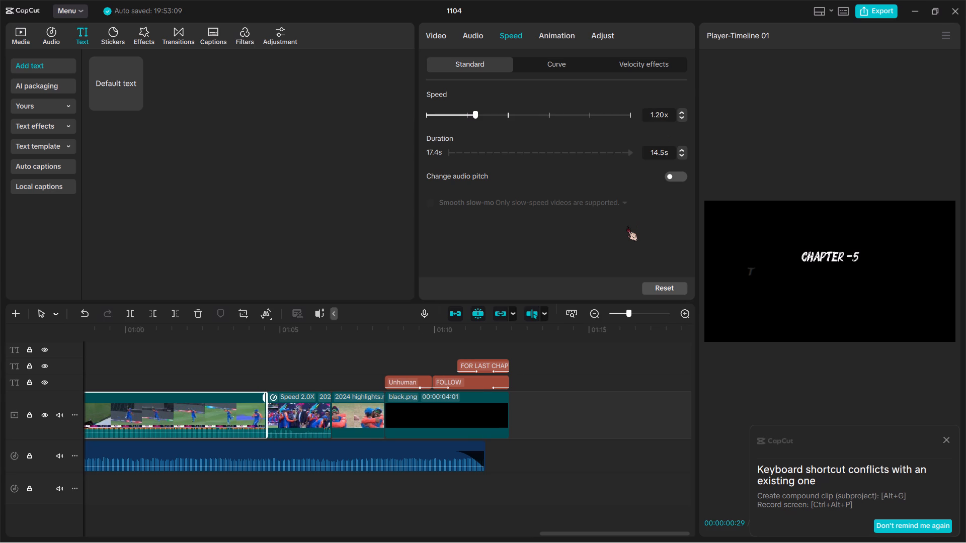
Set the long highlights clip's playback speed to 1.25x.
left_click(664, 117)
key("BackSpace")
key("5")
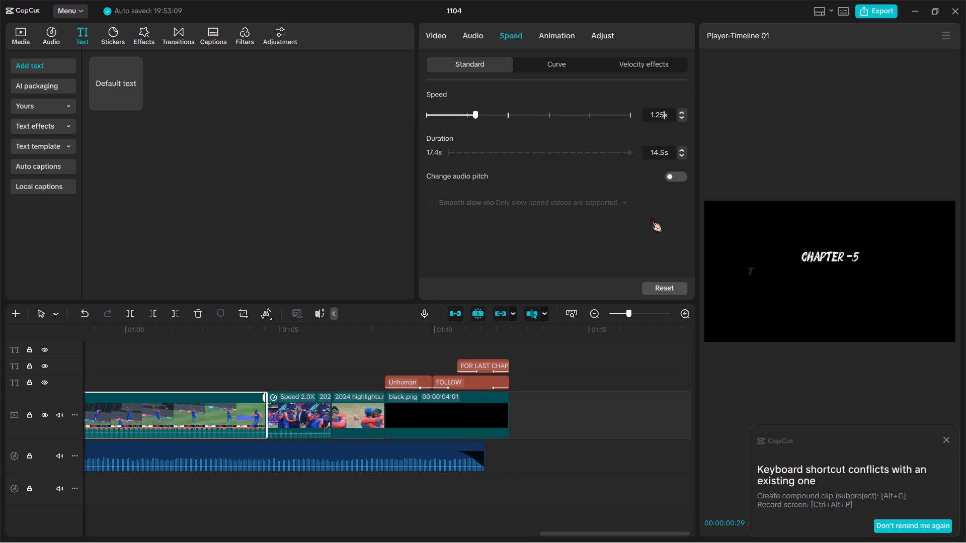
key("Return")
Play back the closing celebration clips from about 00:01:05:14 to check the ending after the speed change.
scroll(579, 259, "right", 1)
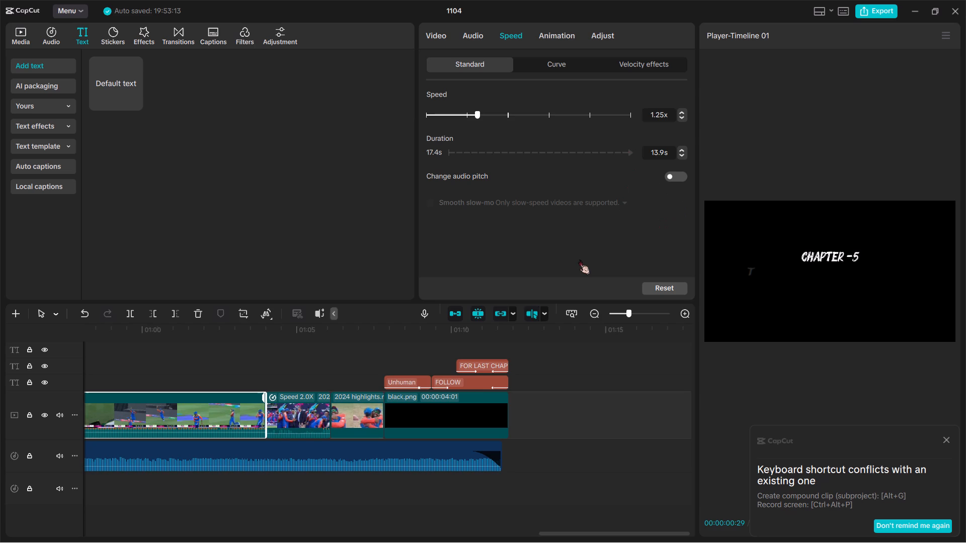
scroll(345, 264, "right", 1)
scroll(311, 374, "down", 6, "ctrl")
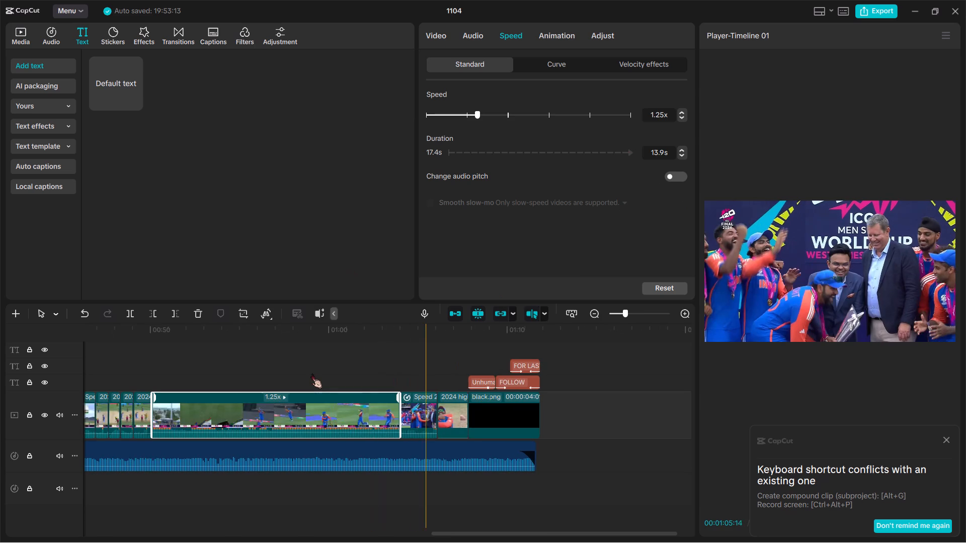
key("space")
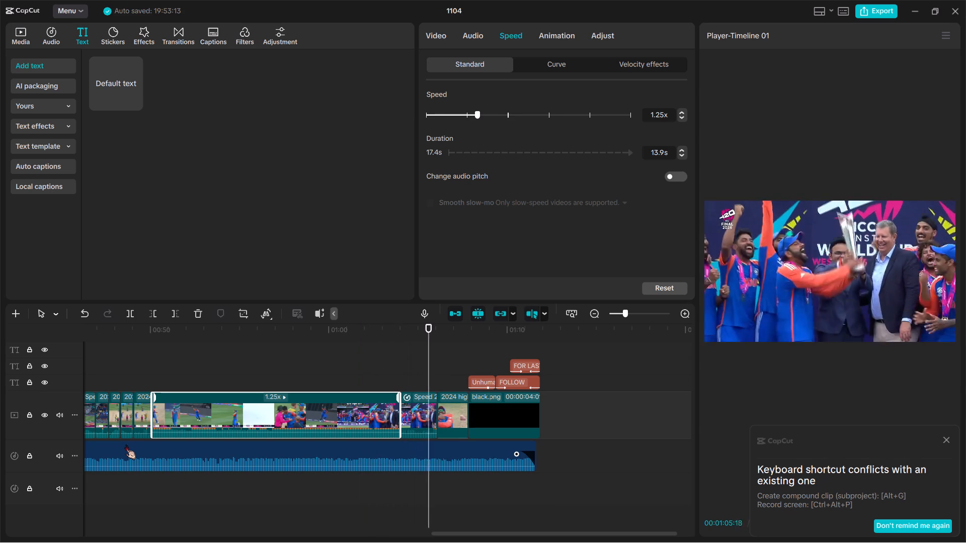
key("space")
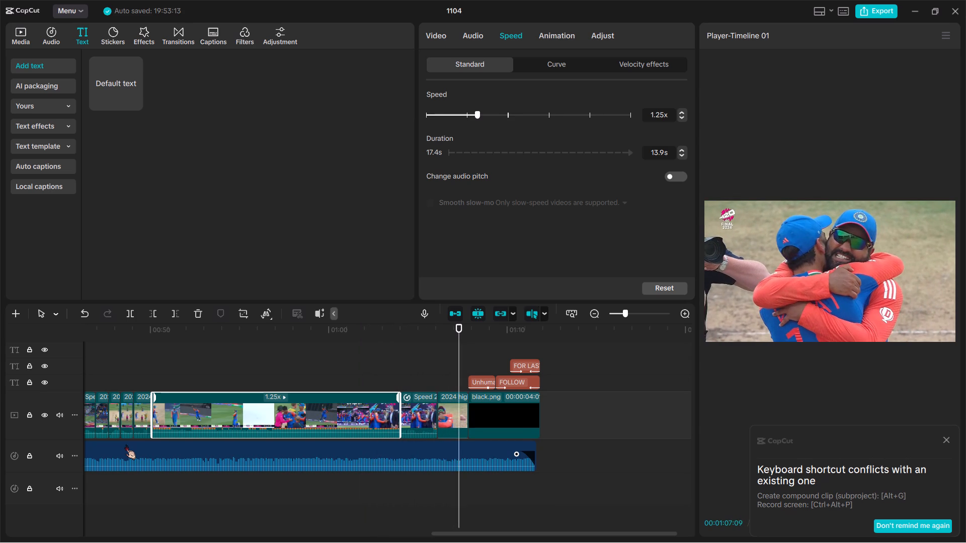
Play into the batter close-up from about 00:00:38:28, and enlarge that clip in the preview until the tournament logo and score bar are cropped out.
scroll(125, 444, "right", 2)
scroll(258, 389, "up", 13, "ctrl")
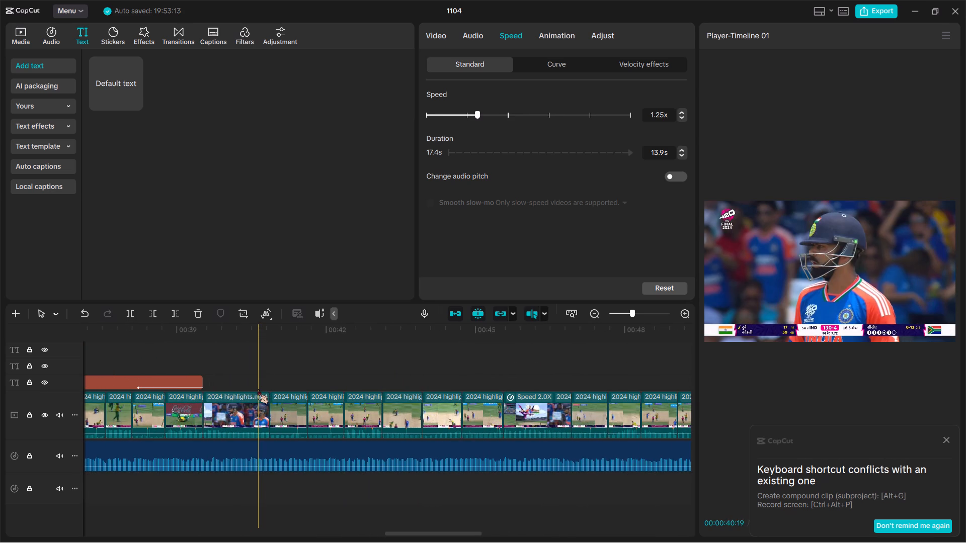
scroll(211, 393, "right", 1)
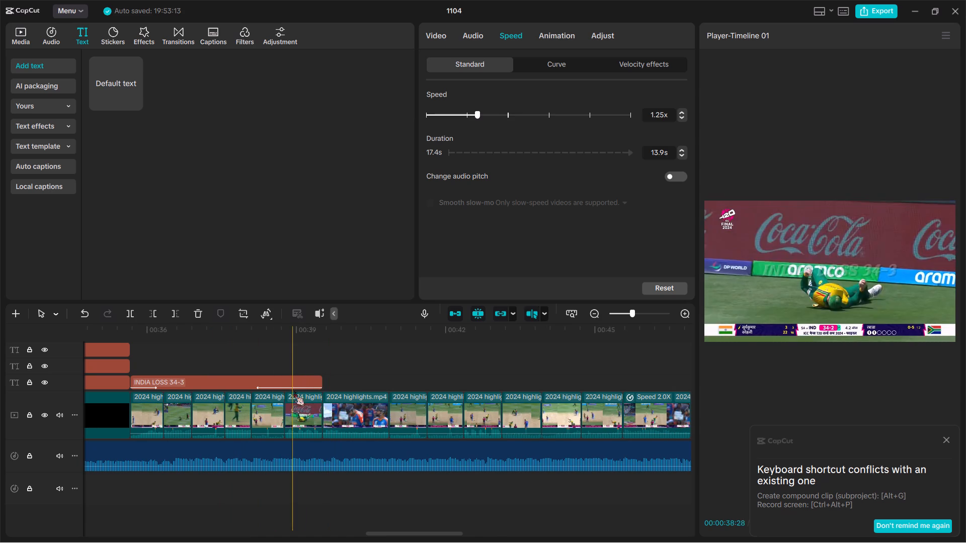
key("space")
key("space")
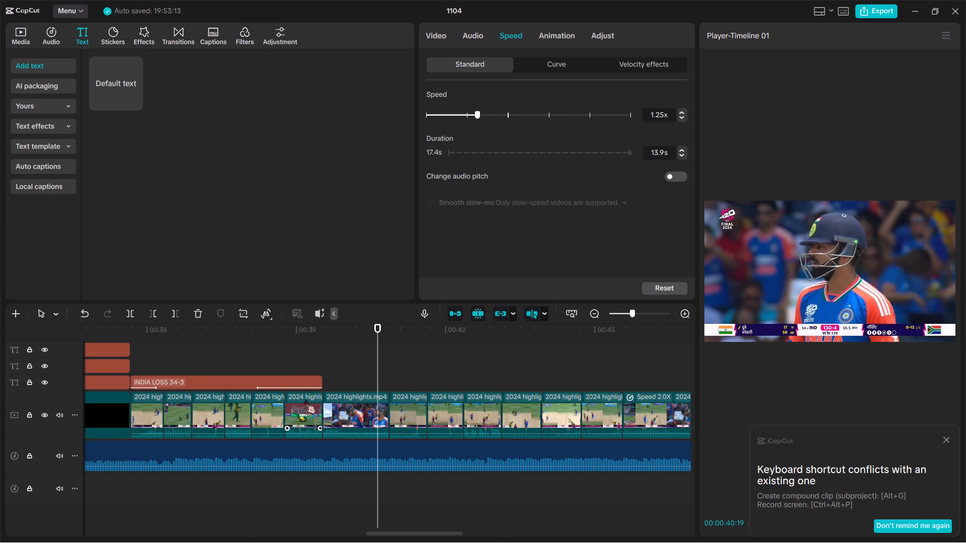
left_click(352, 423)
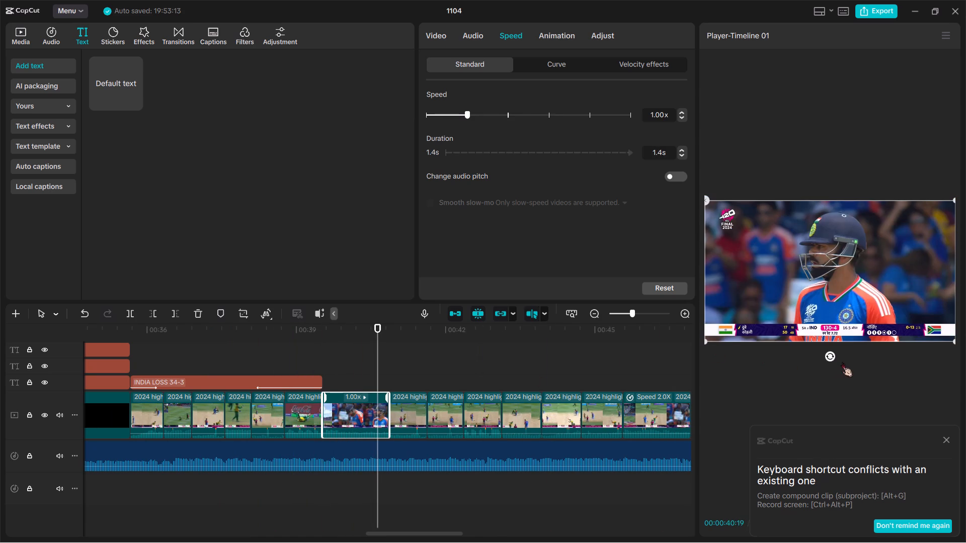
left_click_drag(954, 340, 963, 407)
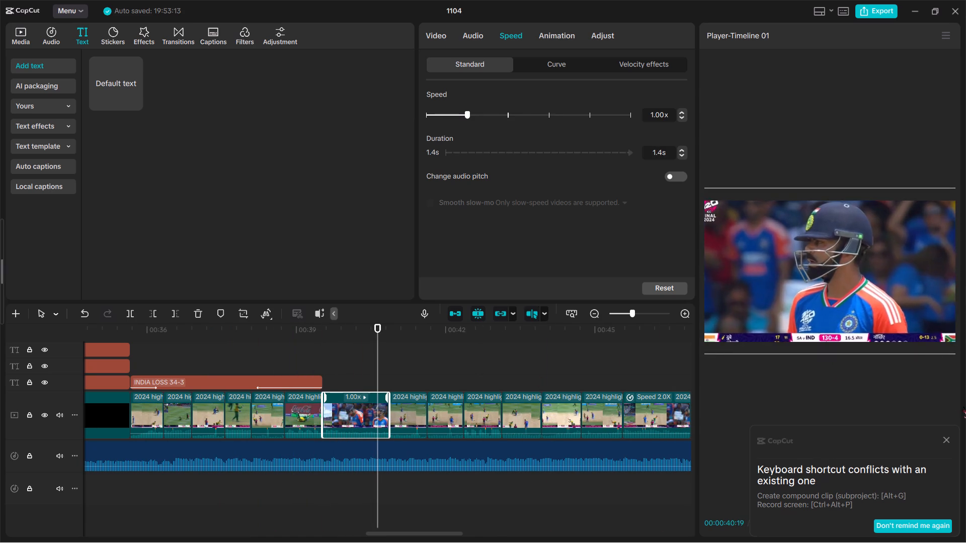
left_click_drag(963, 407, 965, 489)
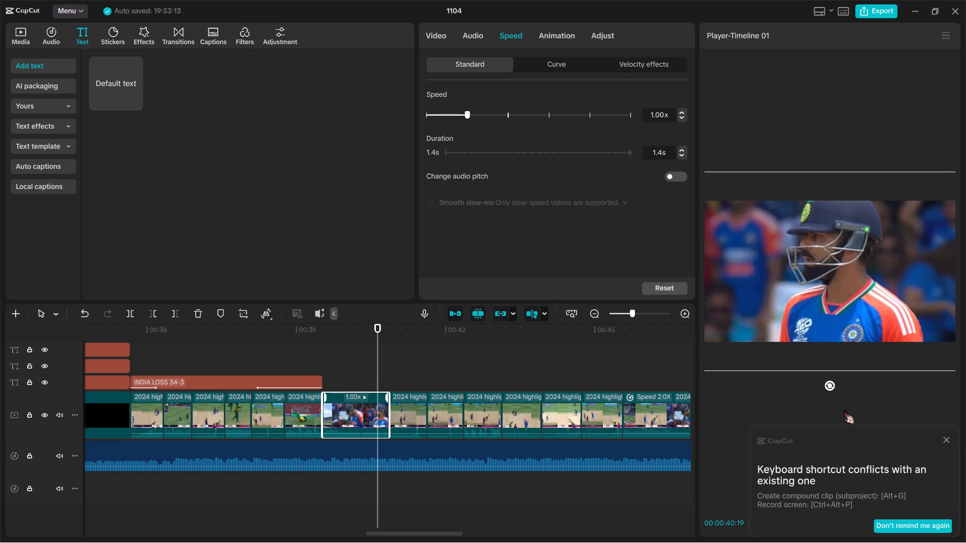
Shrink and reposition the batter close-up in the preview, keeping the helmet and shoulders framed and the tournament logo cropped out.
scroll(855, 355, "down", 4, "ctrl")
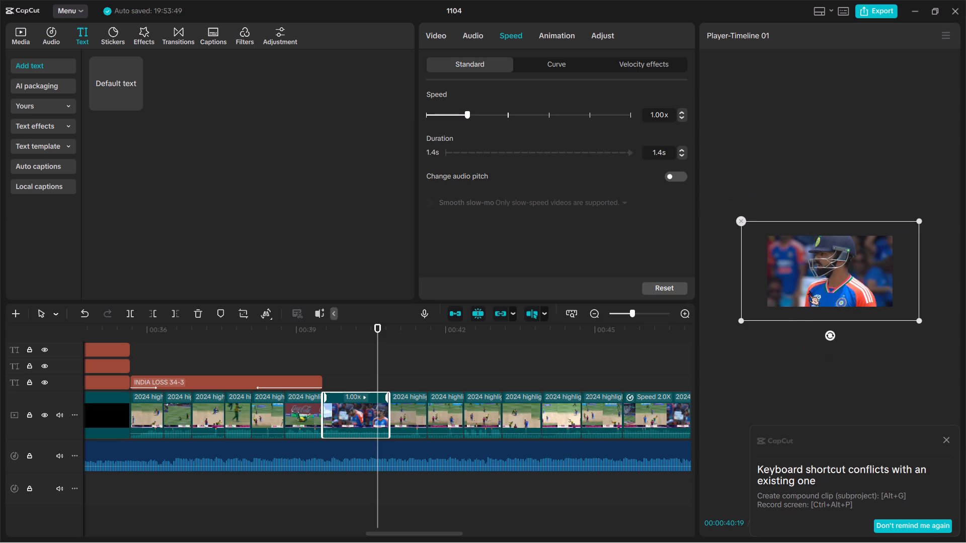
left_click_drag(809, 291, 799, 292)
left_click_drag(799, 292, 798, 312)
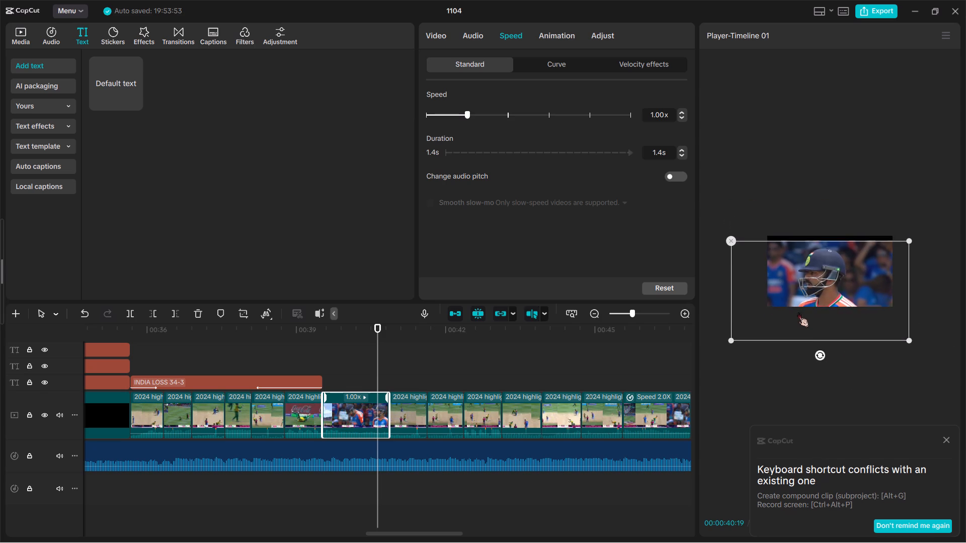
left_click_drag(798, 312, 799, 299)
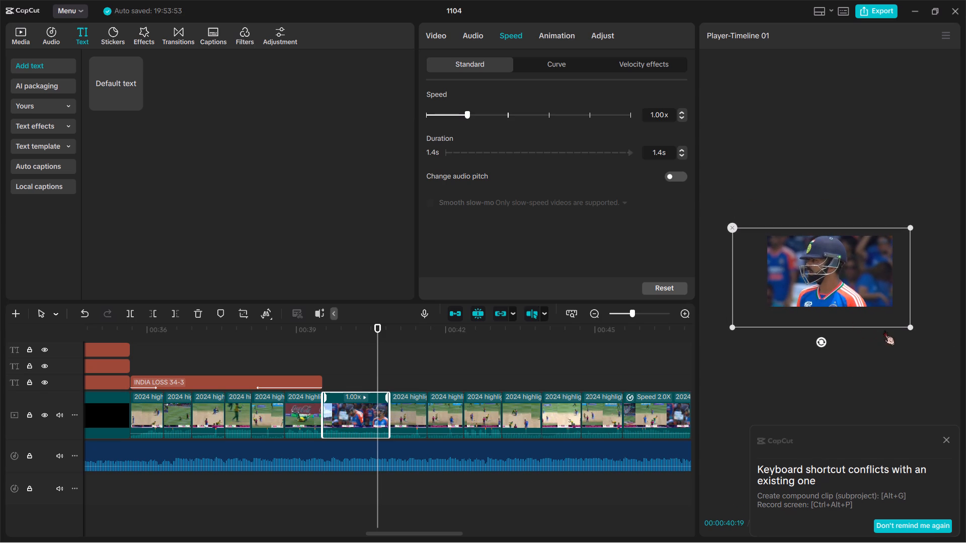
left_click_drag(909, 327, 894, 315)
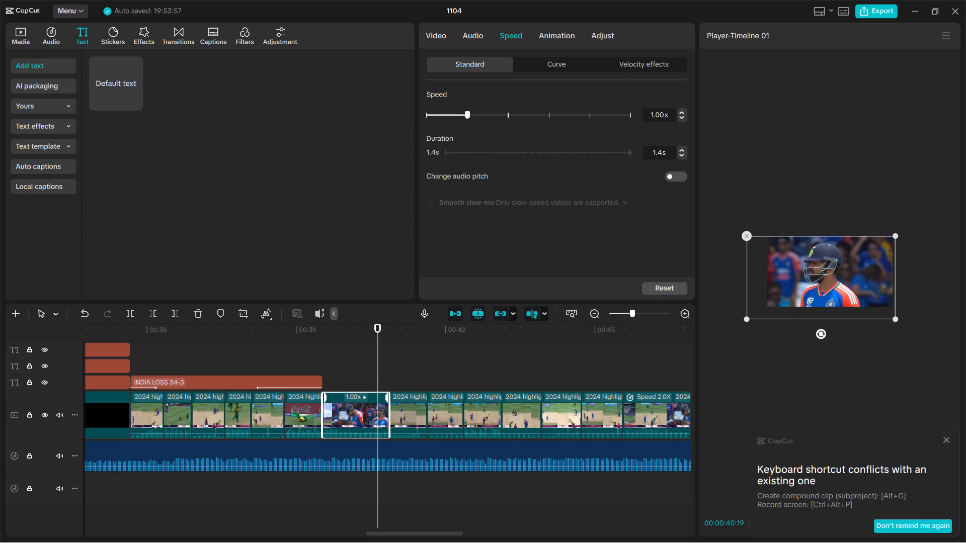
left_click(876, 308)
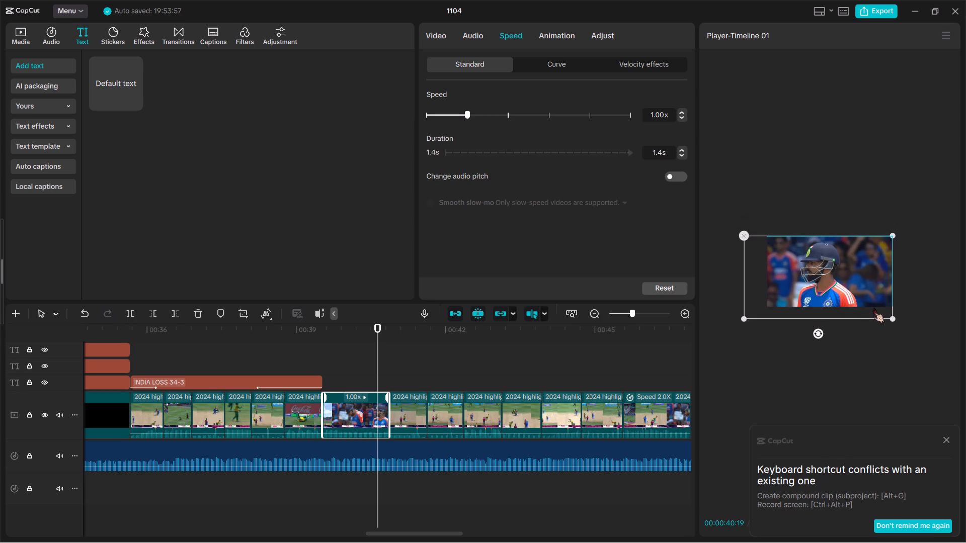
left_click_drag(889, 315, 882, 310)
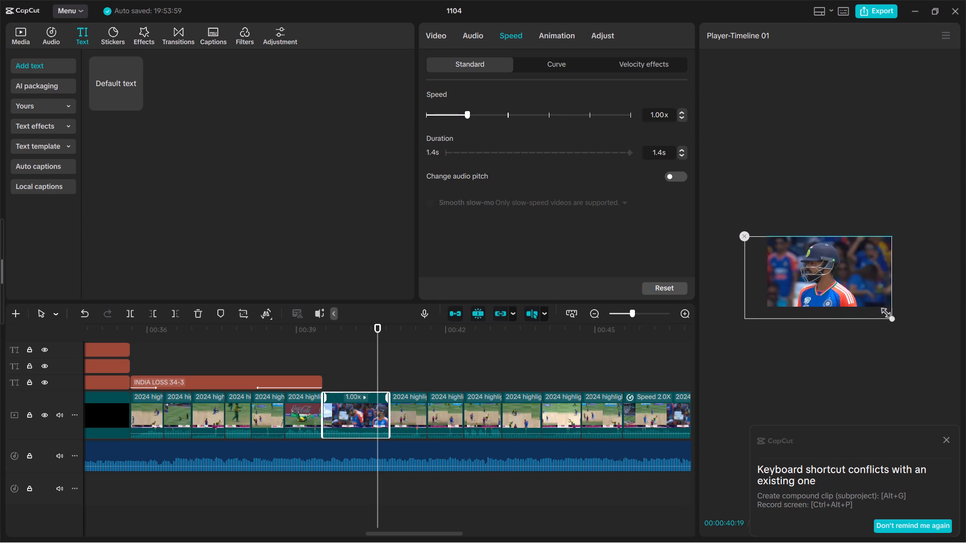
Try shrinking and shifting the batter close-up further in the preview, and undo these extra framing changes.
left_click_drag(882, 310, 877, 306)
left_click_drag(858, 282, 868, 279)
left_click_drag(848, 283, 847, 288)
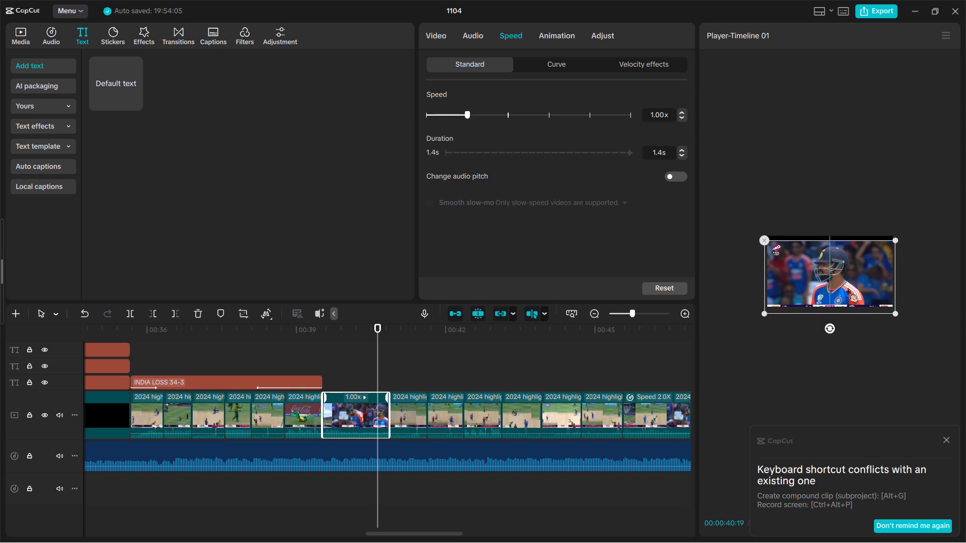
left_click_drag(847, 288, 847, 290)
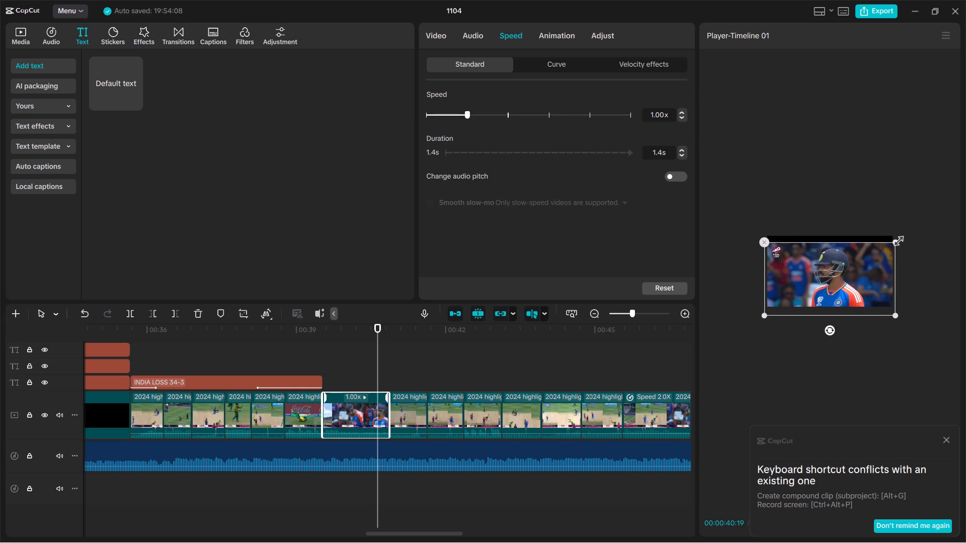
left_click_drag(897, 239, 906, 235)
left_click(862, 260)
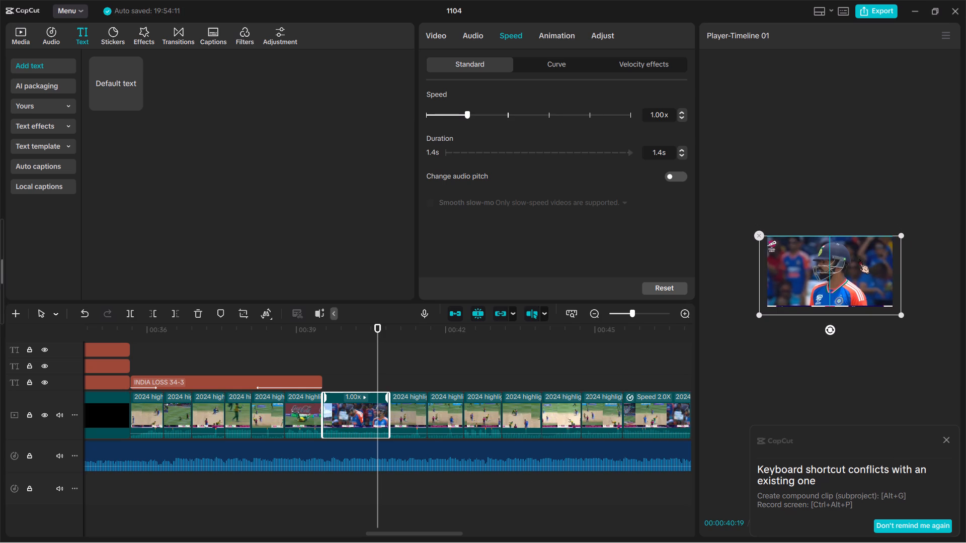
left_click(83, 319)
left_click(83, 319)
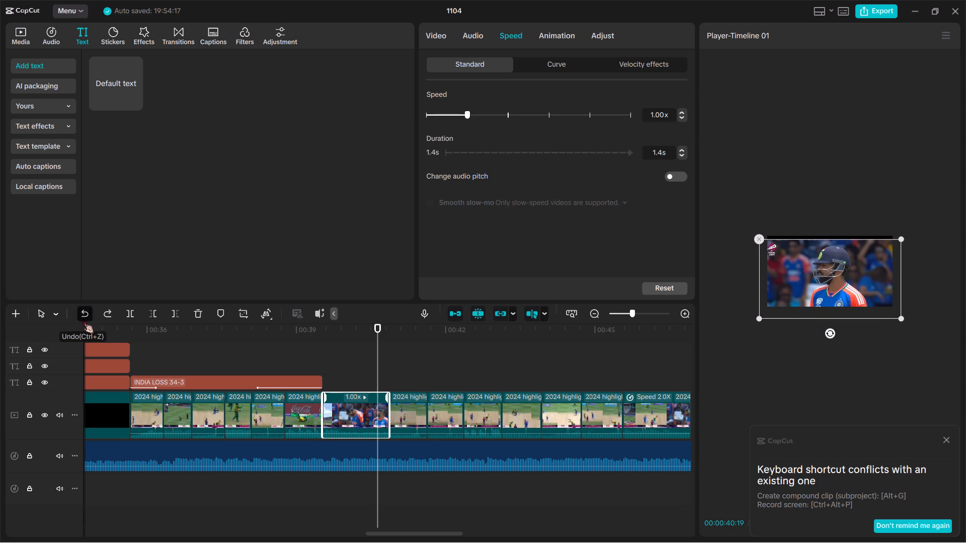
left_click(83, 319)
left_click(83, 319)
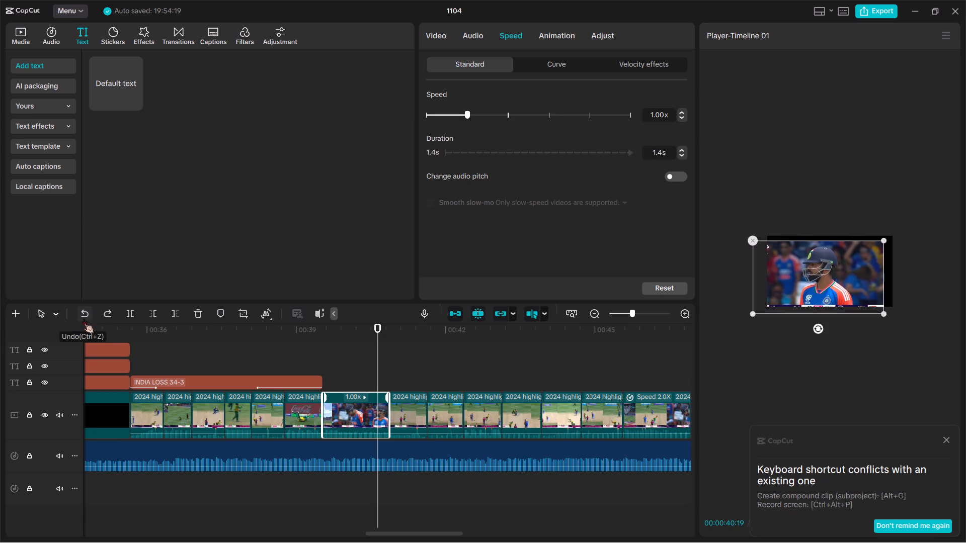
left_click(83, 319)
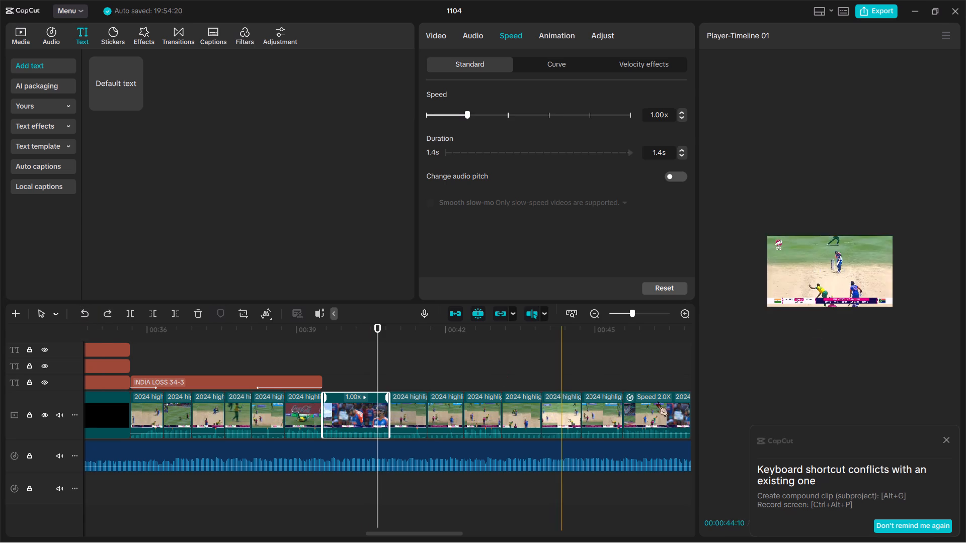
Play back the batter close-up into the following bowling clip to check the framing.
left_click(345, 337)
key("space")
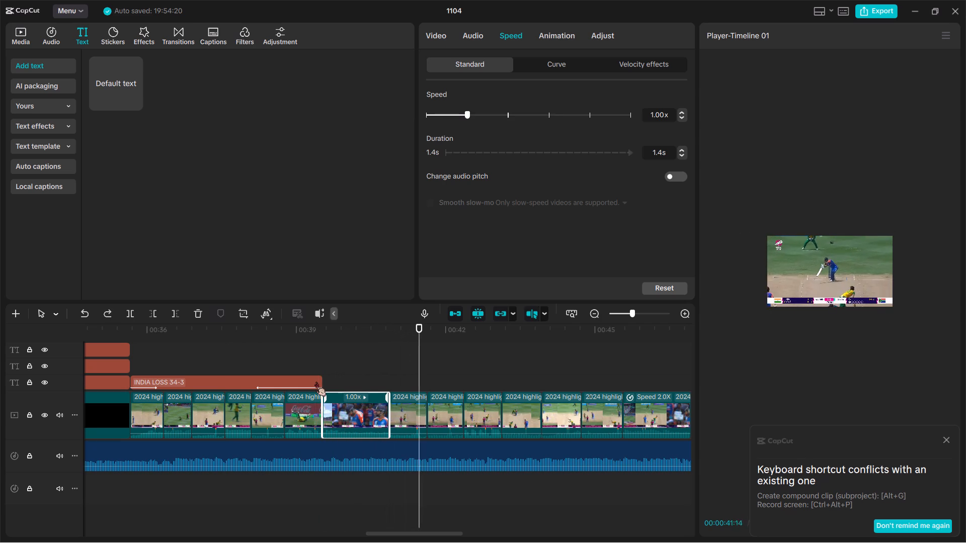
key("space")
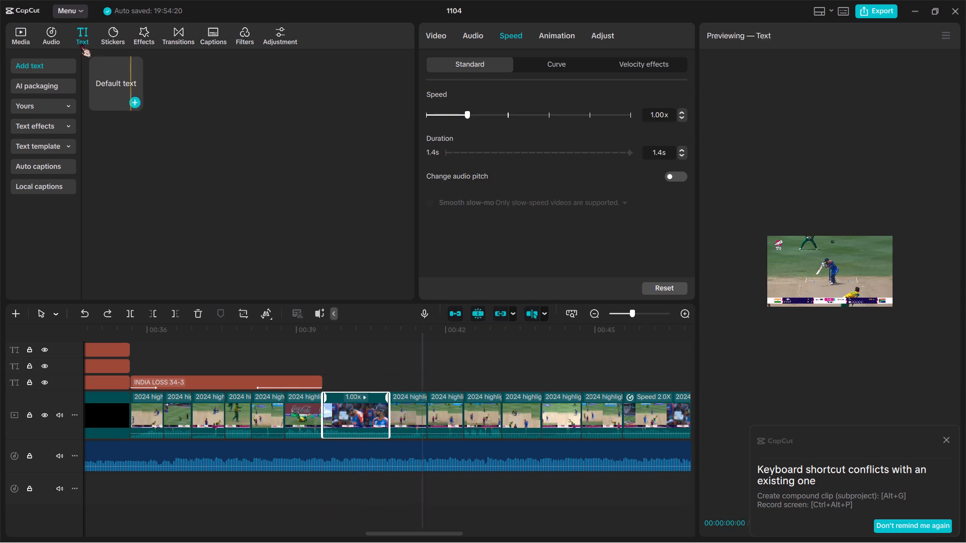
Add a default text clip directly after the INDIA LOSS 34-3 title, starting with the batter close-up.
left_click_drag(104, 70, 319, 380)
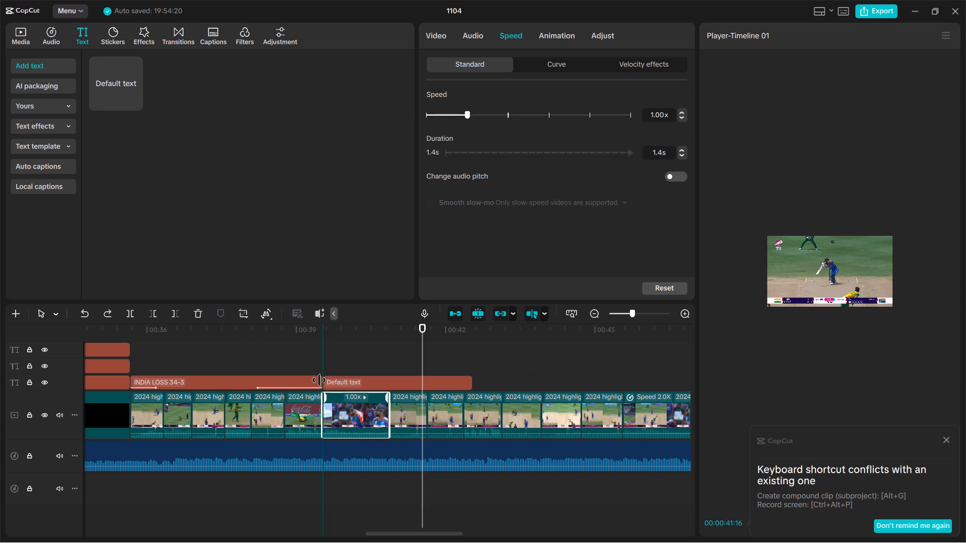
left_click_drag(398, 353, 400, 365)
left_click_drag(400, 365, 406, 387)
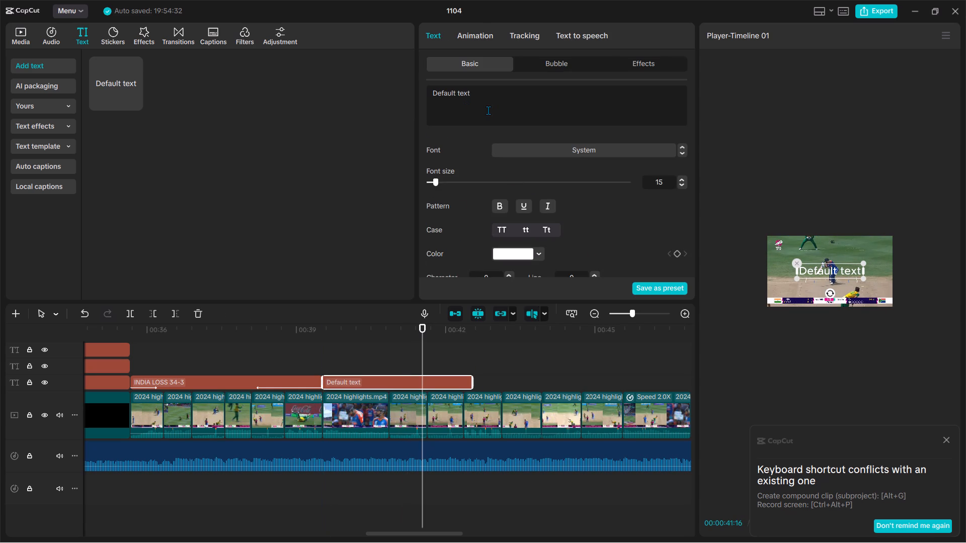
Replace the new text clip's wording with BUT KING IS HERE, and restore the Select tool for the timeline.
left_click_drag(488, 110, 428, 82)
key("BackSpace")
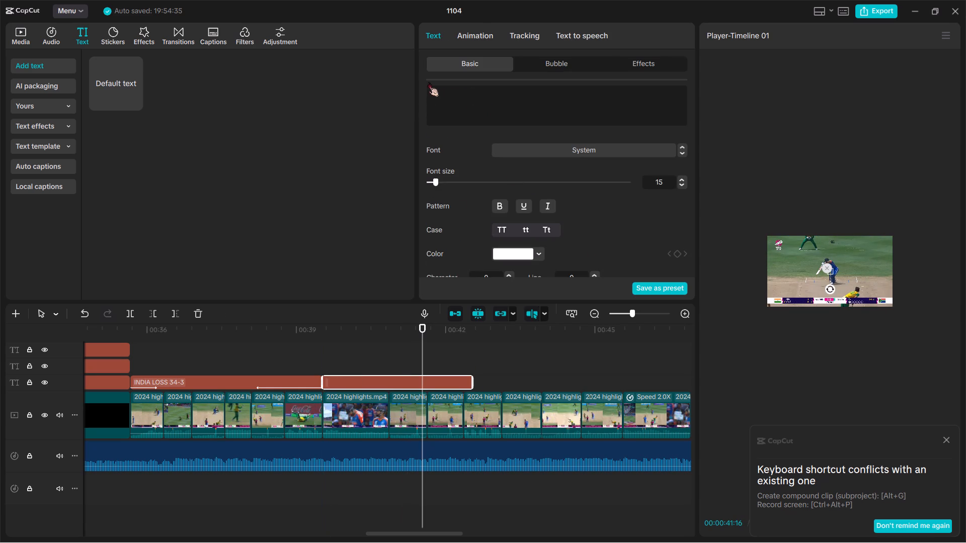
left_click(428, 82)
key("b")
type("UT")
left_click(444, 108)
type("BUT I")
key("BackSpace")
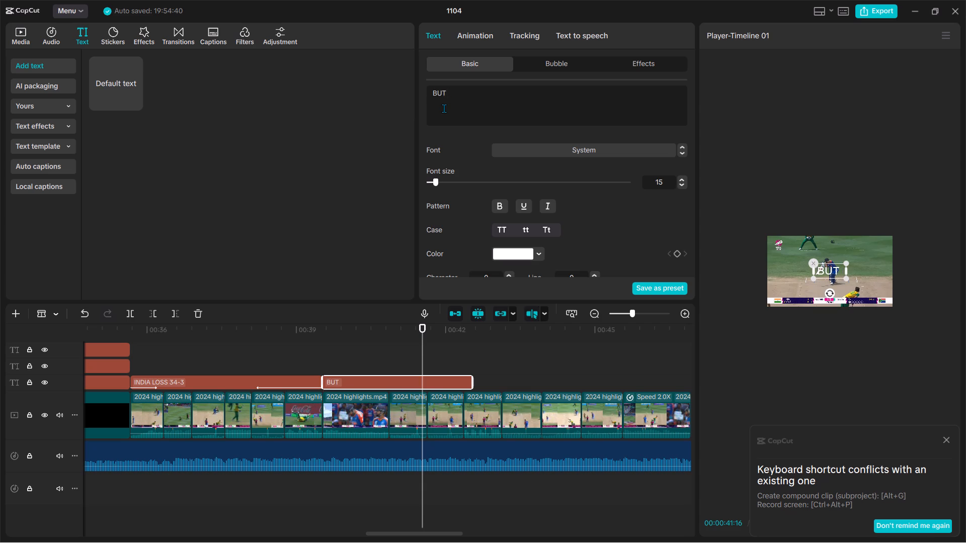
type("KING")
key("space")
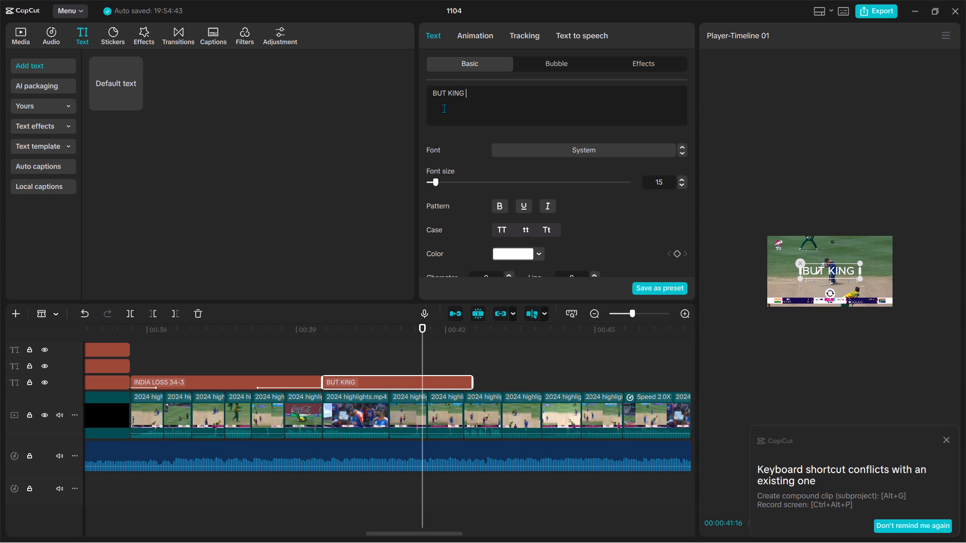
type("IS H")
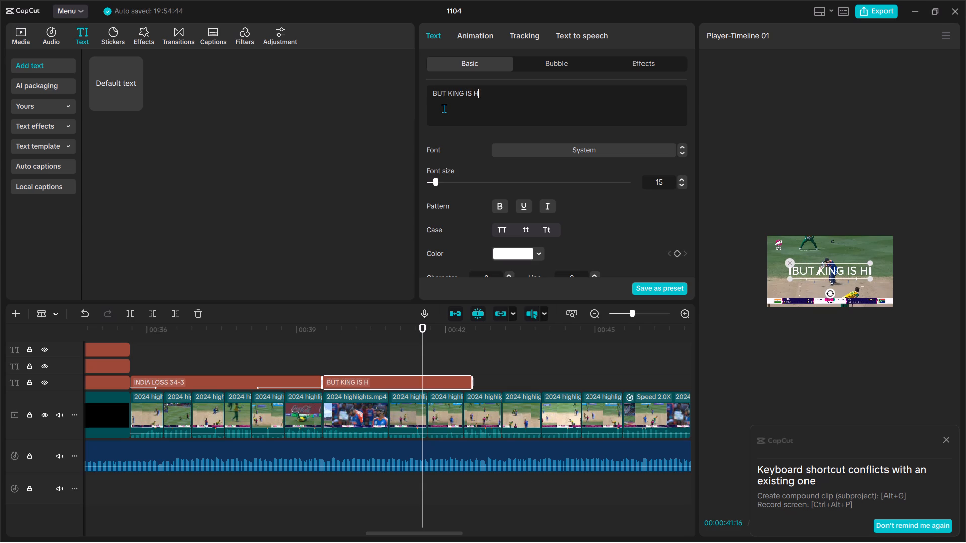
type("ERE")
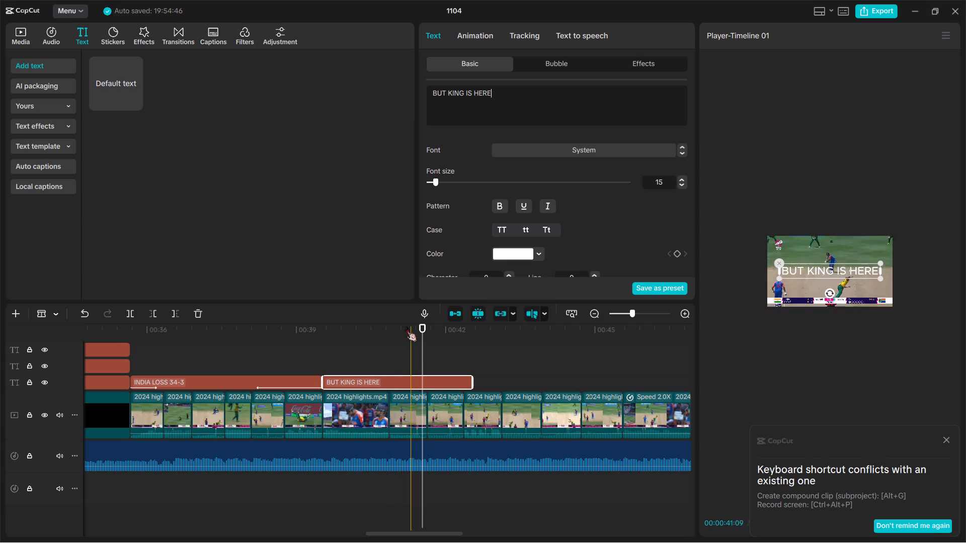
left_click(42, 311)
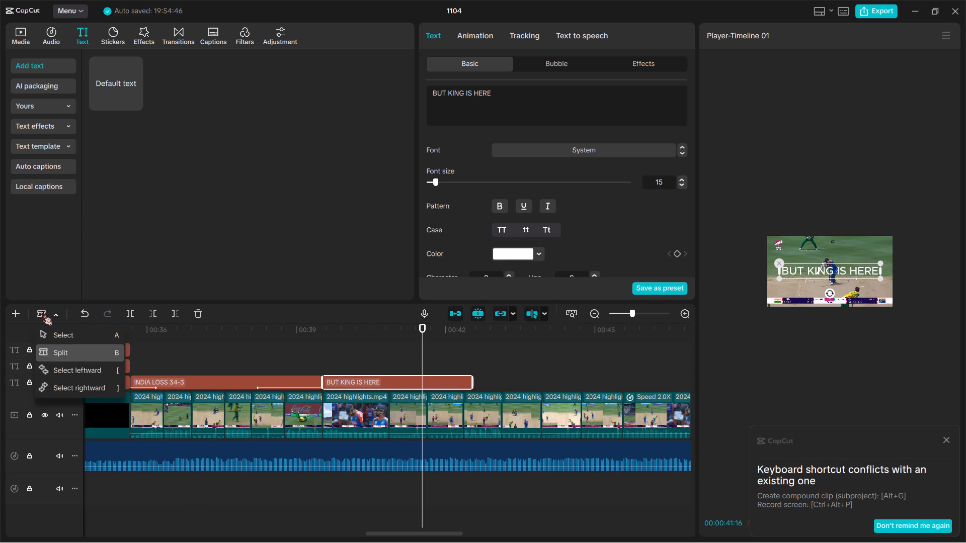
left_click(53, 333)
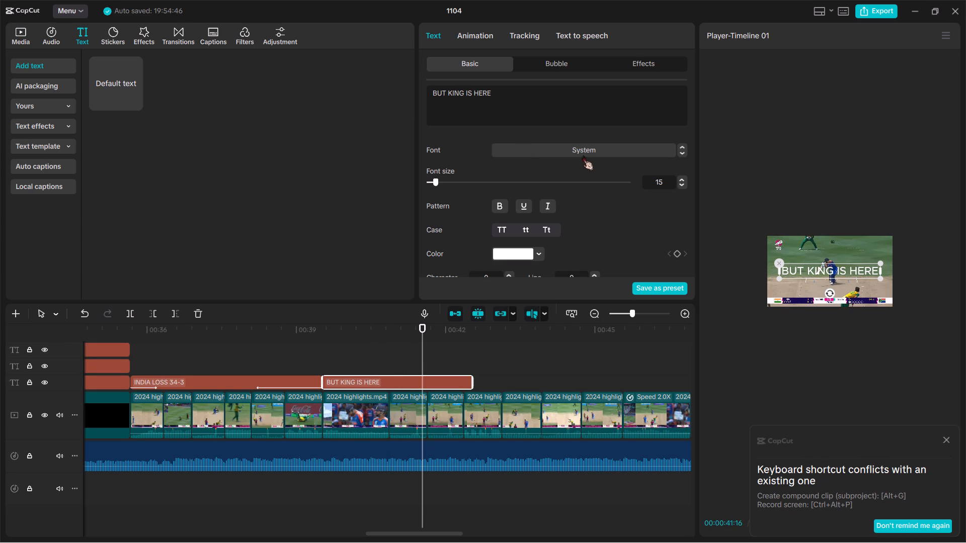
Set the BUT KING IS HERE title's font to PlayfairDisplay-Bd and apply the white preset style with a dark shadow.
left_click(583, 155)
scroll(770, 297, "up", 4, "ctrl")
scroll(770, 297, "down", 3, "ctrl")
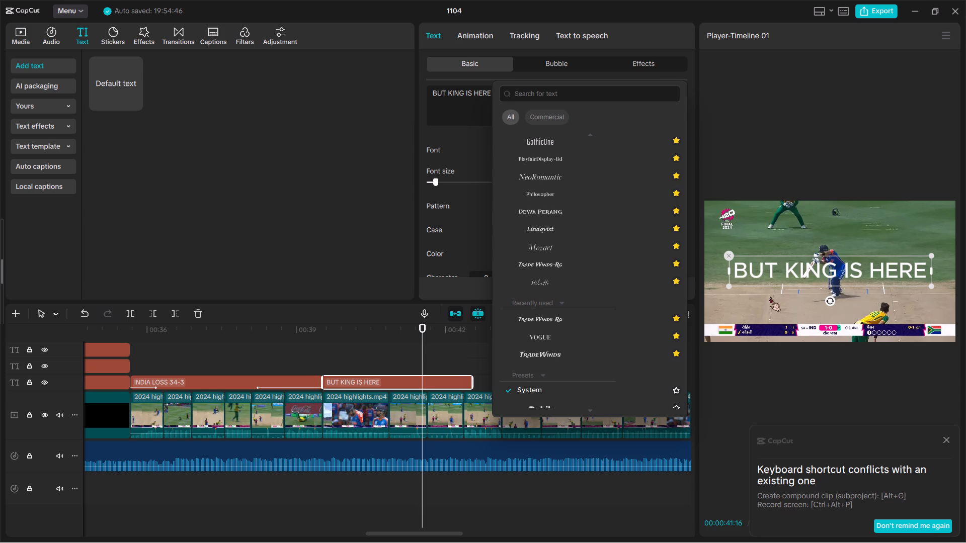
left_click(543, 173)
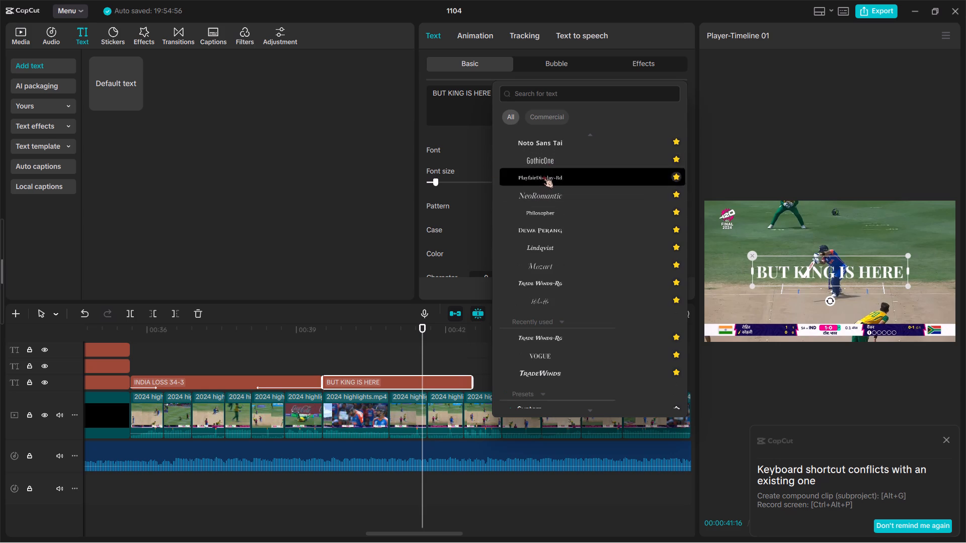
scroll(514, 251, "down", 1)
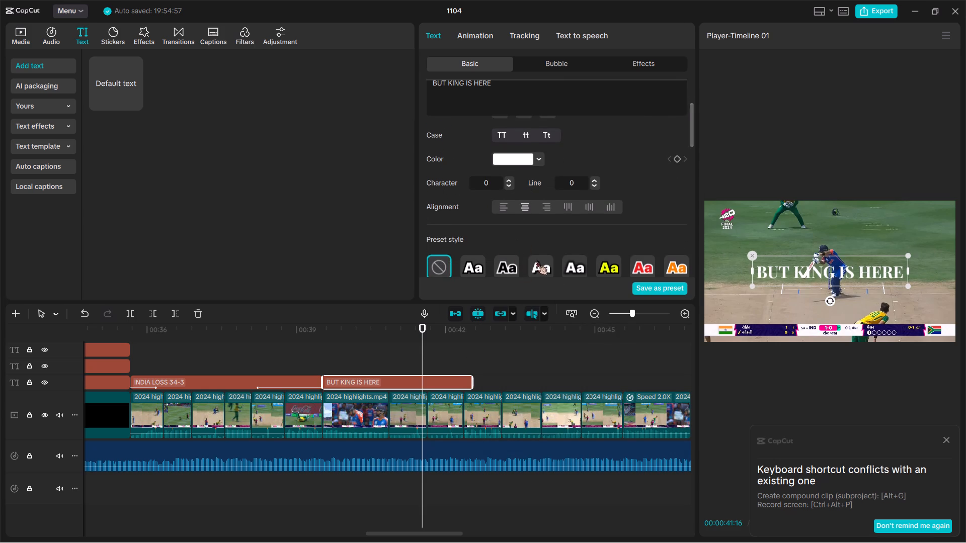
double_click(537, 261)
scroll(567, 165, "up", 1)
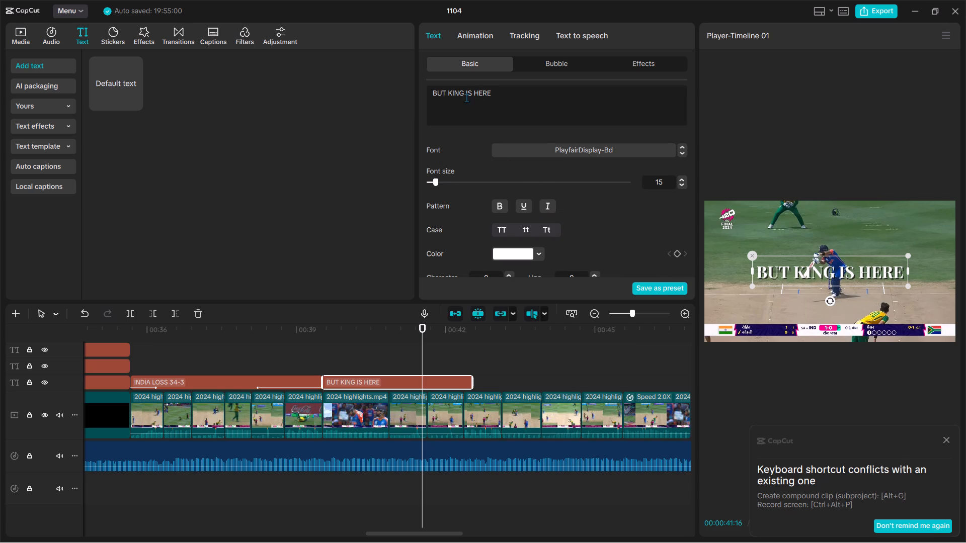
scroll(728, 381, "down", 1, "ctrl")
Give the BUT KING IS HERE title a Fade Out exit animation and a 1.3 s Gradu...eveal entrance animation.
left_click(477, 36)
double_click(495, 153)
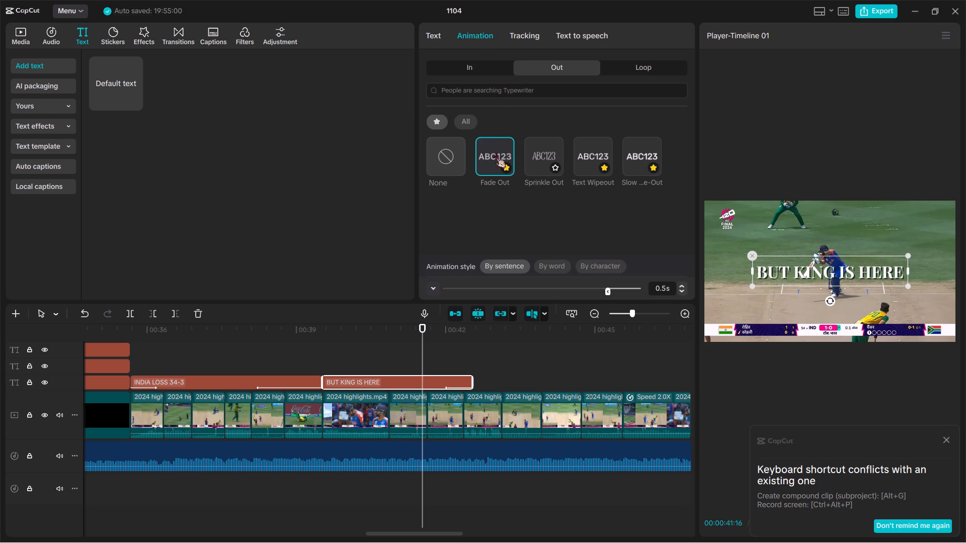
left_click(459, 70)
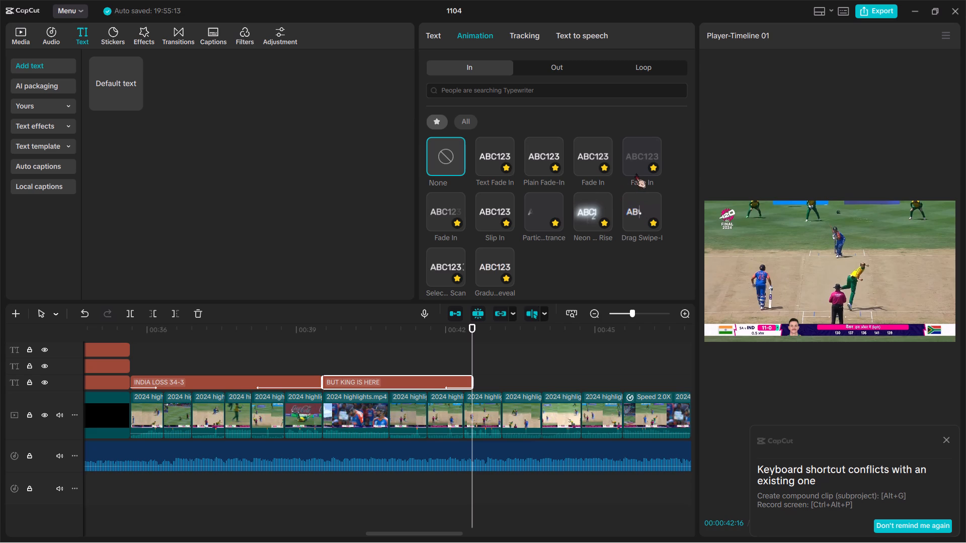
double_click(481, 260)
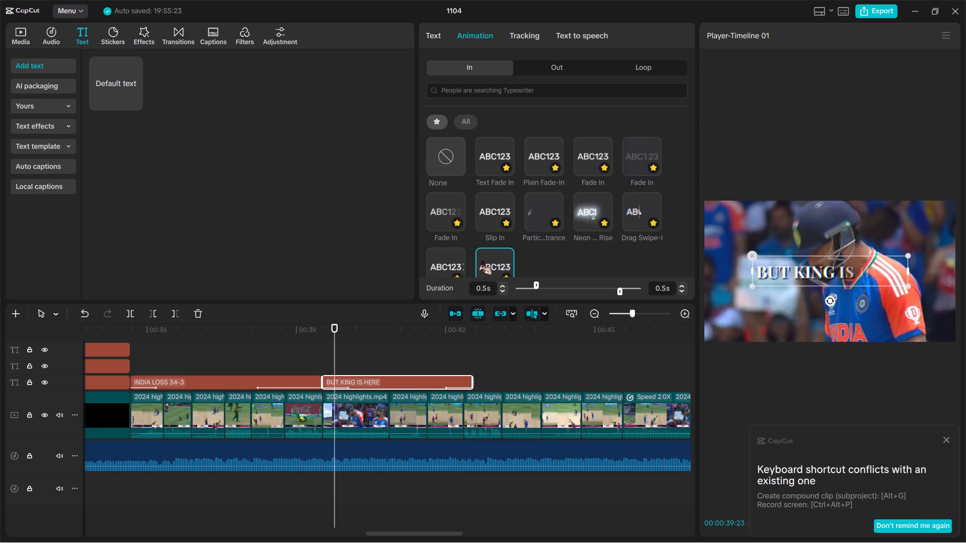
left_click(571, 288)
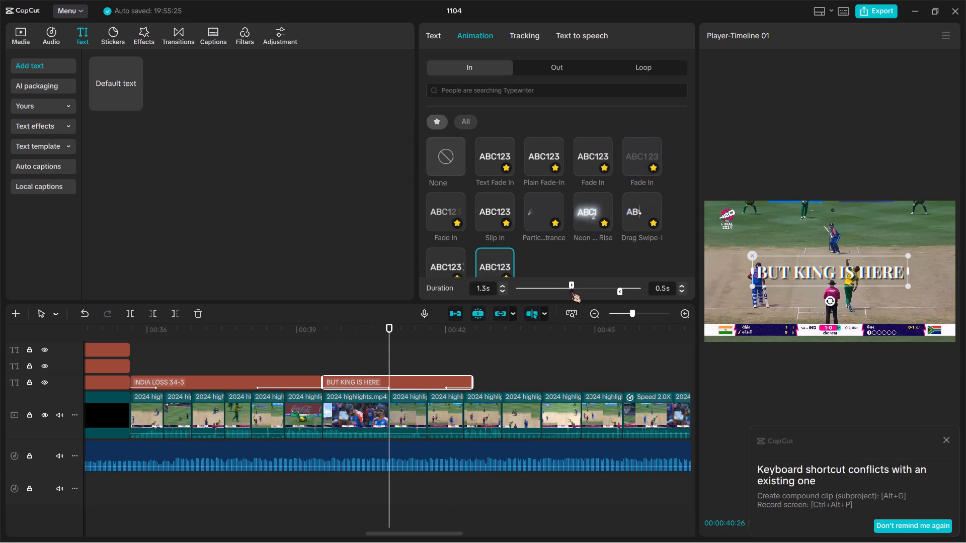
Trim the end of the BUT KING IS HERE title at 00:00:41:19, where the second video clip beneath it ends.
left_click(431, 375)
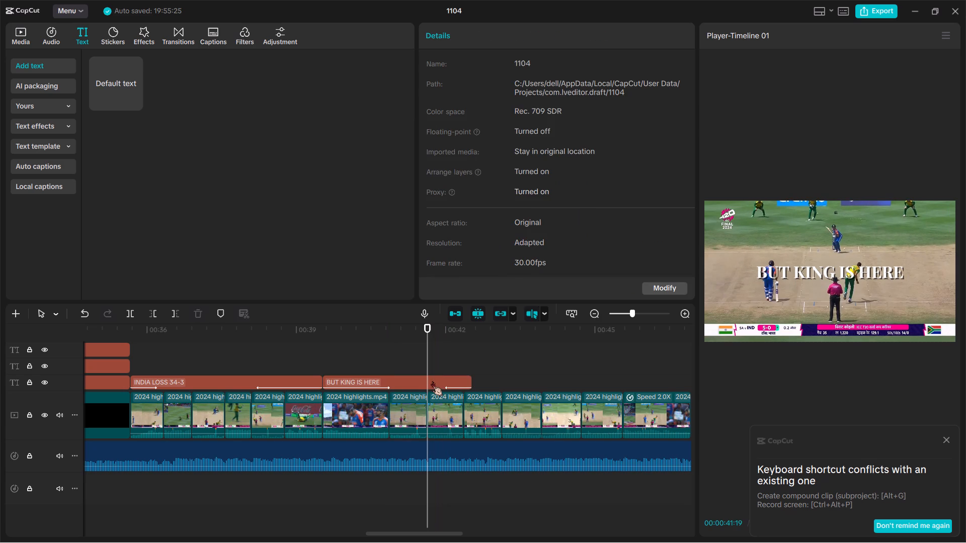
key("w")
left_click(432, 381)
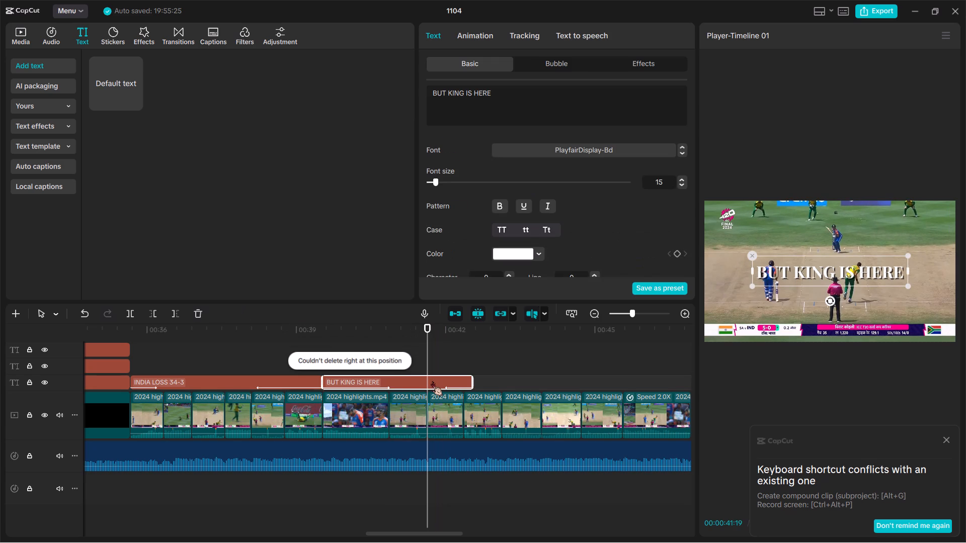
key("w")
Add a default text clip on the same track, starting directly after the BUT KING IS HERE title.
left_click_drag(116, 89, 442, 383)
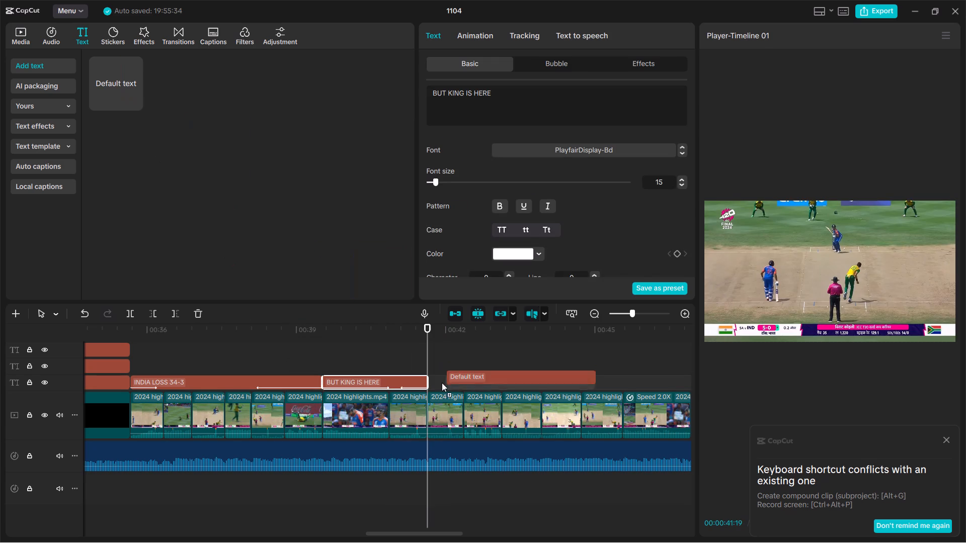
left_click_drag(442, 383, 432, 387)
left_click_drag(449, 377, 442, 377)
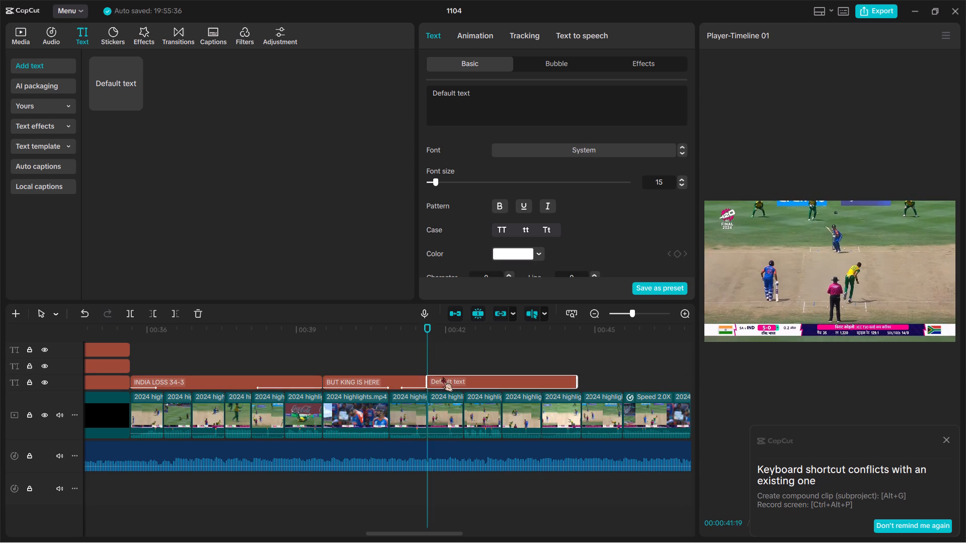
left_click_drag(442, 377, 442, 378)
Clear the placeholder wording from the new text clip.
left_click_drag(498, 98, 416, 99)
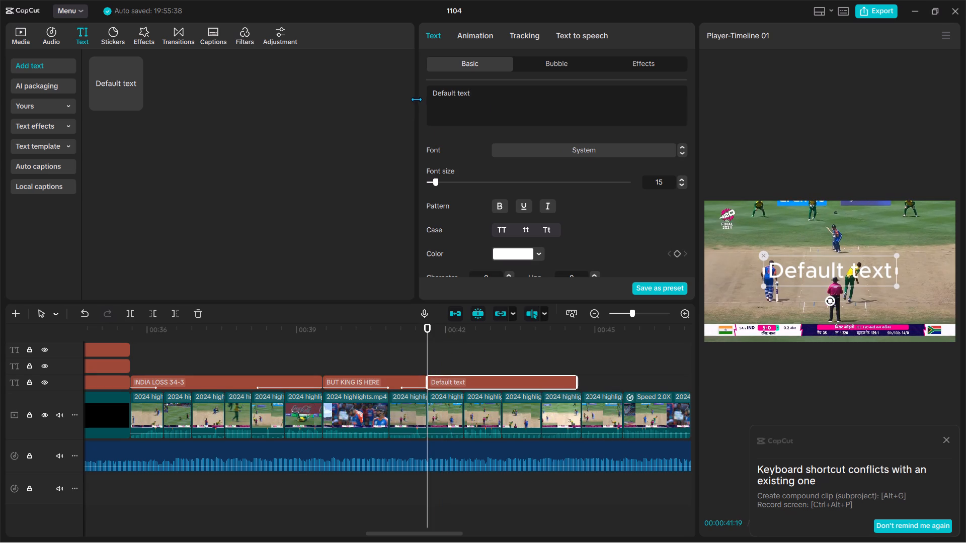
left_click_drag(479, 97, 412, 83)
key("BackSpace")
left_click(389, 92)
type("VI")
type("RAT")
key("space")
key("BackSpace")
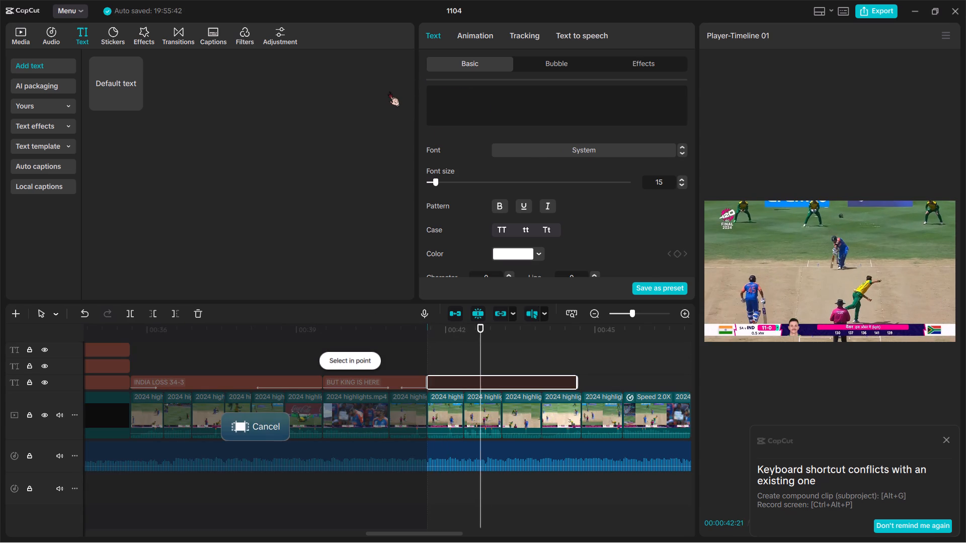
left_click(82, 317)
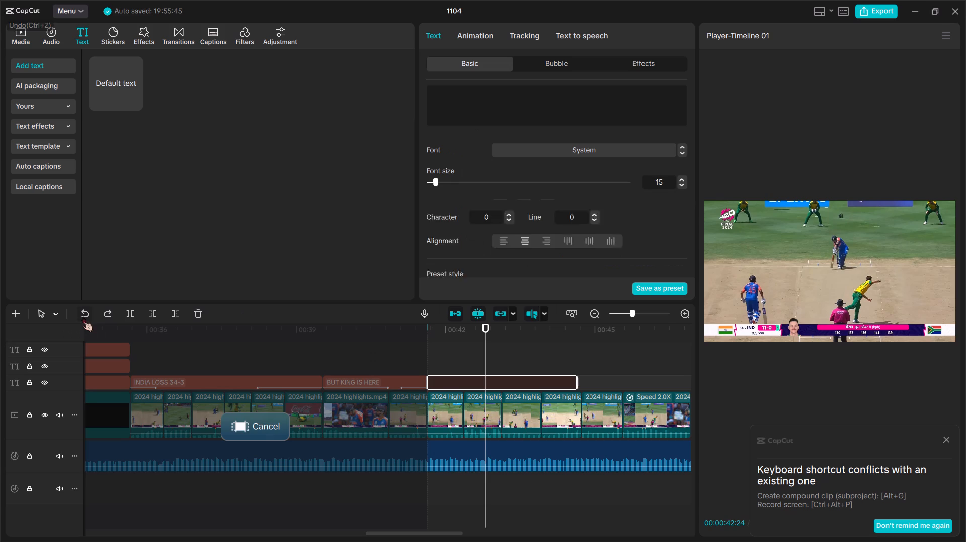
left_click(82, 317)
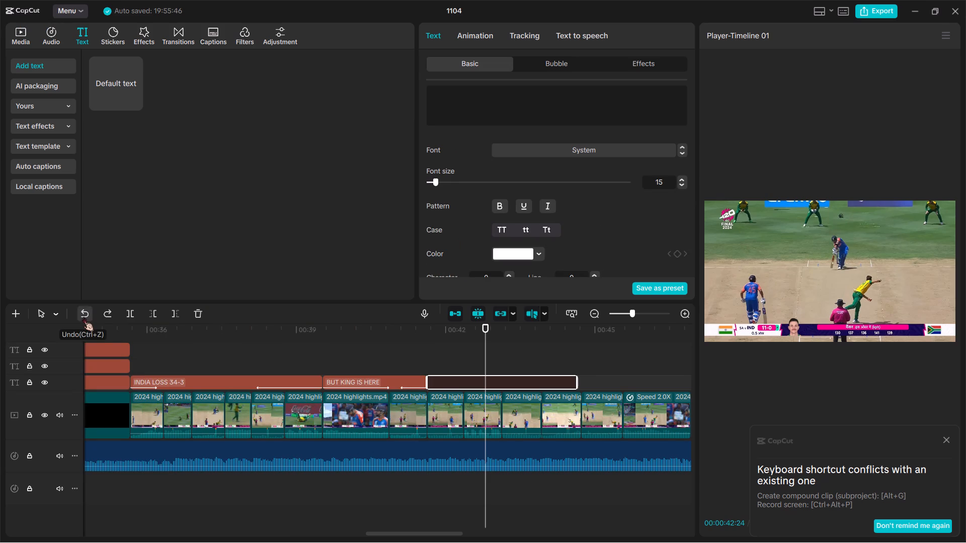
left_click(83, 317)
Enter VIRAT KOHLI HIT 76 RUN as the wording of the emptied text clip.
left_click(444, 106)
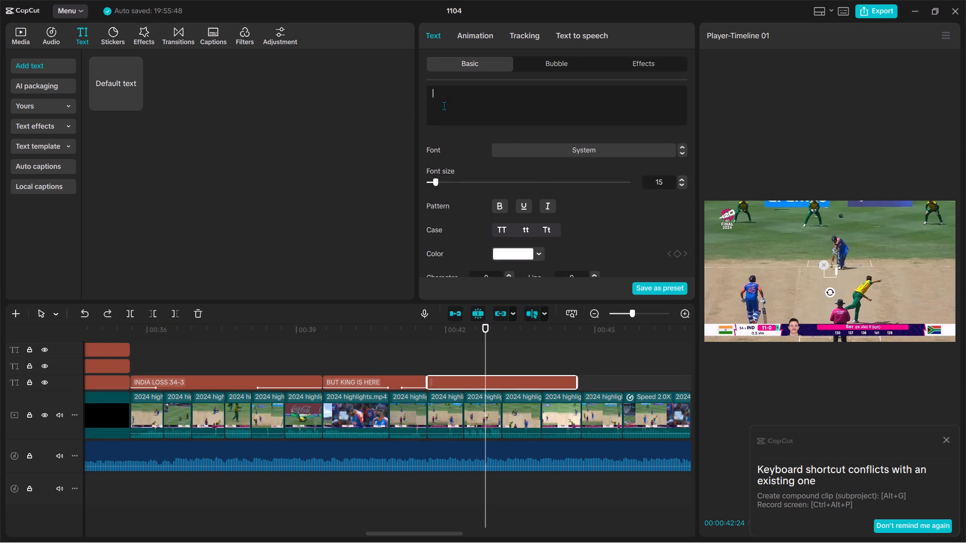
type("VIRAT")
key("space")
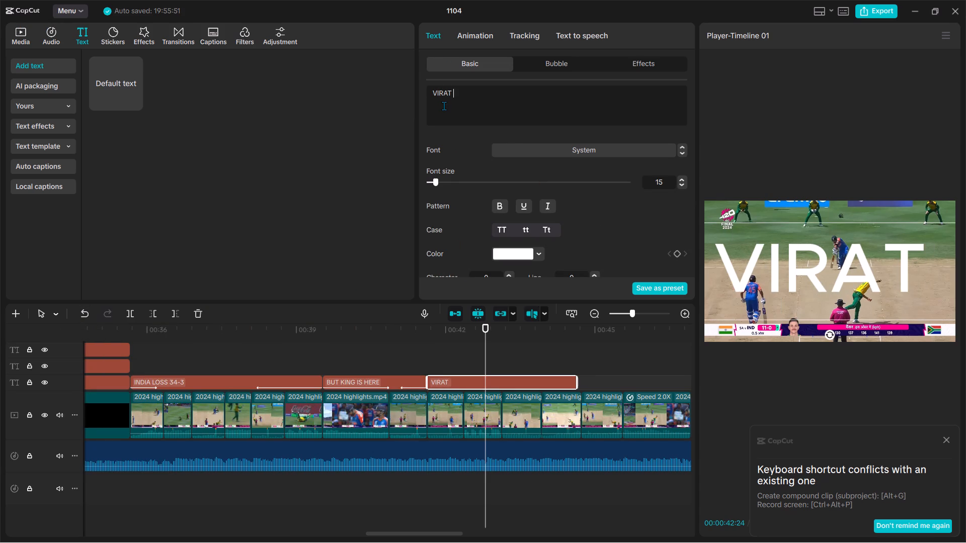
type("LHO")
key("BackSpace")
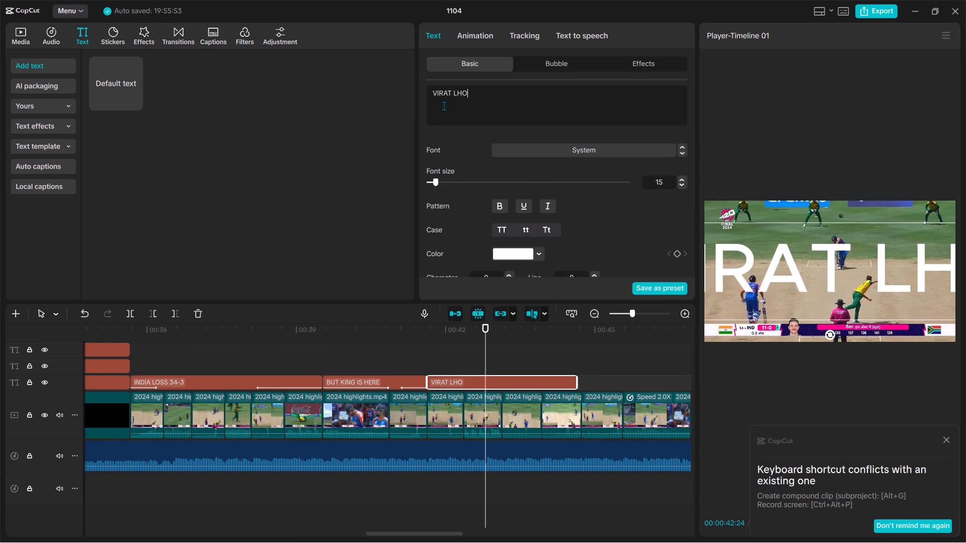
key("BackSpace")
key("BackSpace")
type("KH")
key("BackSpace")
key("o")
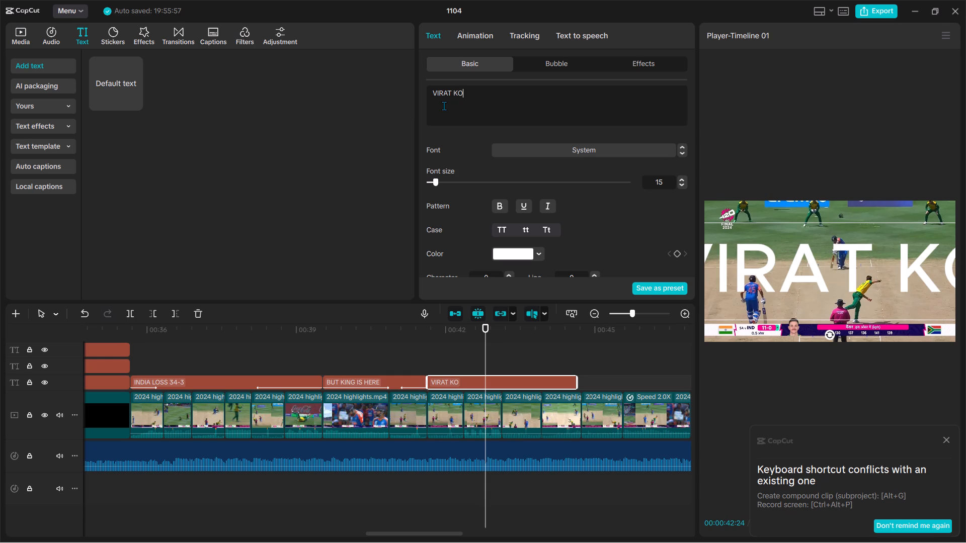
type("HLI")
key("space")
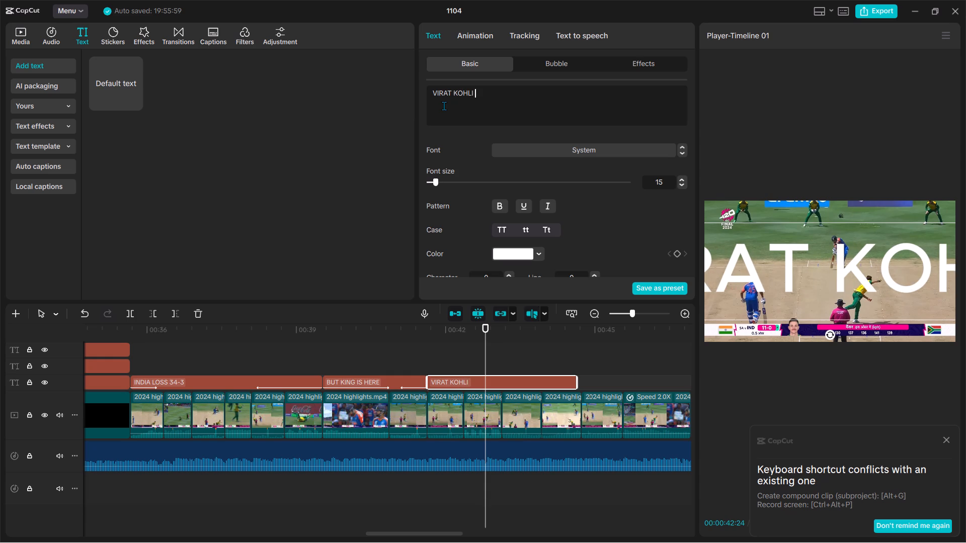
type("HIT")
key("space")
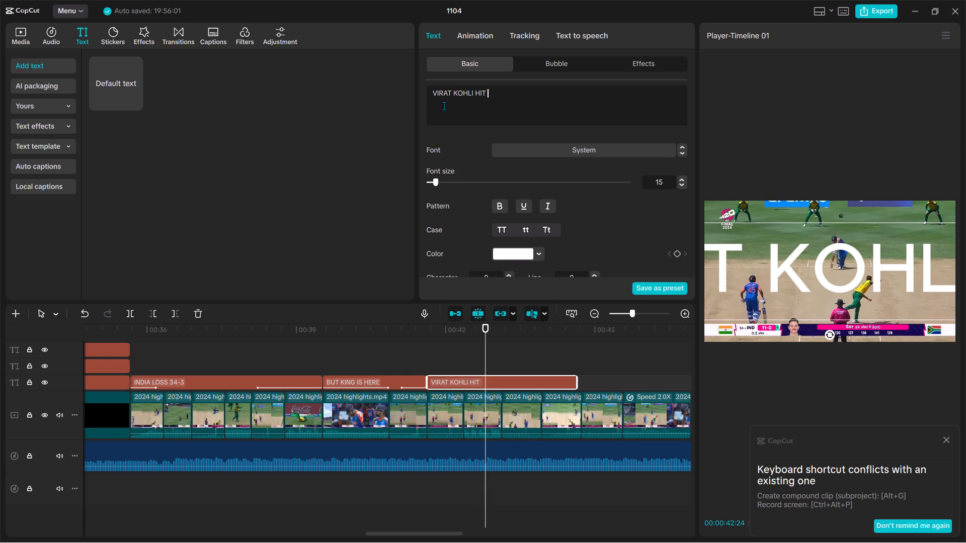
type("76 RUN")
key("space")
Apply the white preset style with a dark shadow to the VIRAT KOHLI HIT 76 RUN title.
scroll(500, 159, "down", 2, "ctrl")
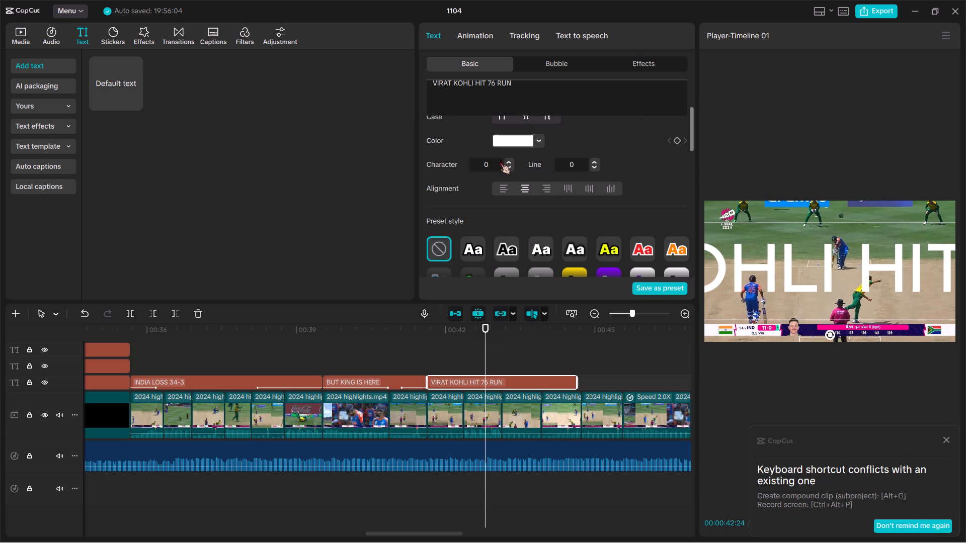
double_click(537, 247)
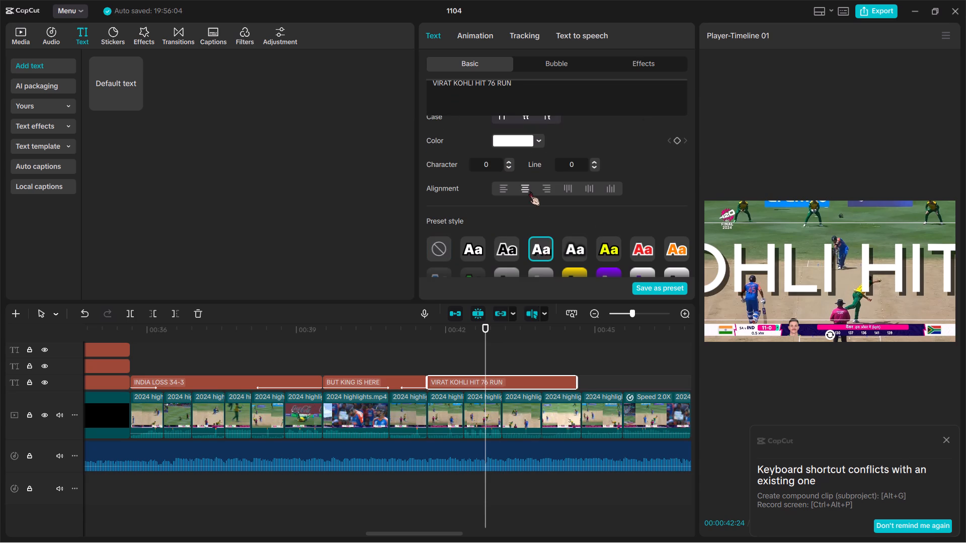
Scale down the oversized VIRAT KOHLI HIT 76 RUN title to about two thirds of the frame width and centre it in the frame.
scroll(529, 191, "down", 1)
scroll(755, 262, "down", 4, "ctrl")
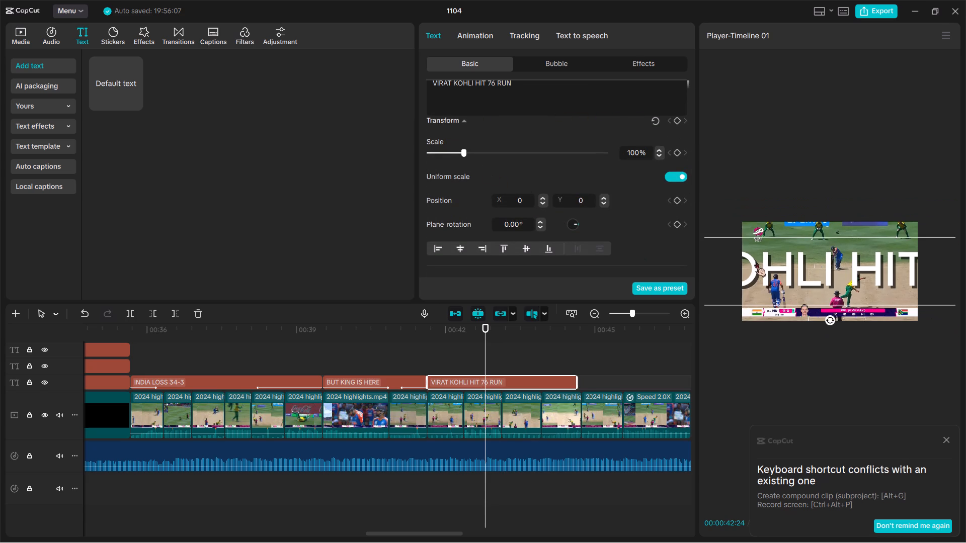
scroll(810, 312, "down", 11, "ctrl")
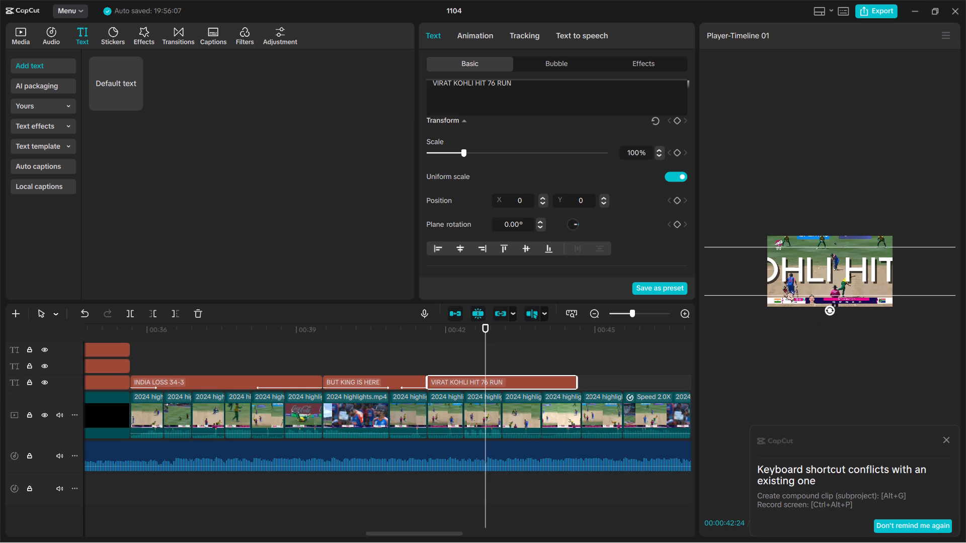
scroll(784, 286, "down", 5, "ctrl")
left_click_drag(744, 279, 880, 270)
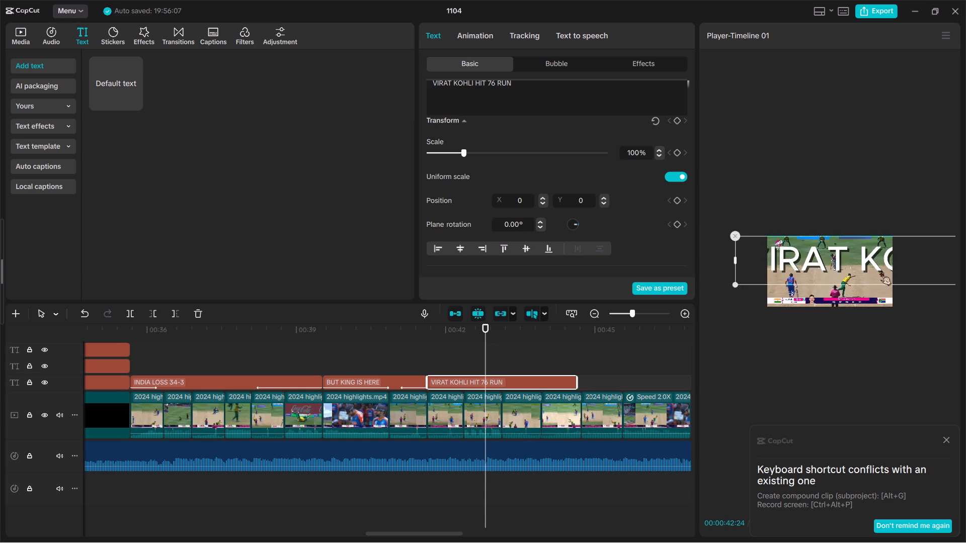
left_click_drag(880, 270, 861, 273)
left_click_drag(719, 292, 880, 234)
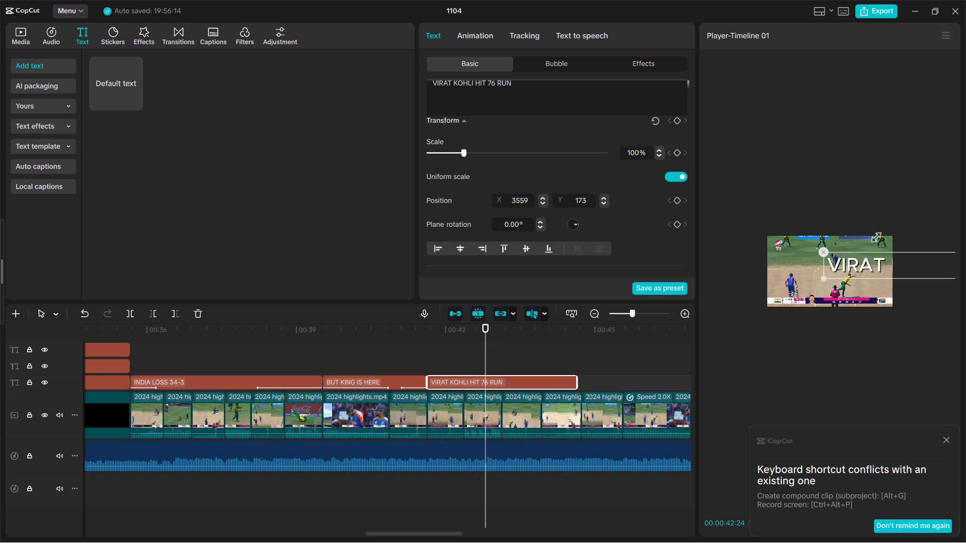
left_click_drag(880, 234, 899, 231)
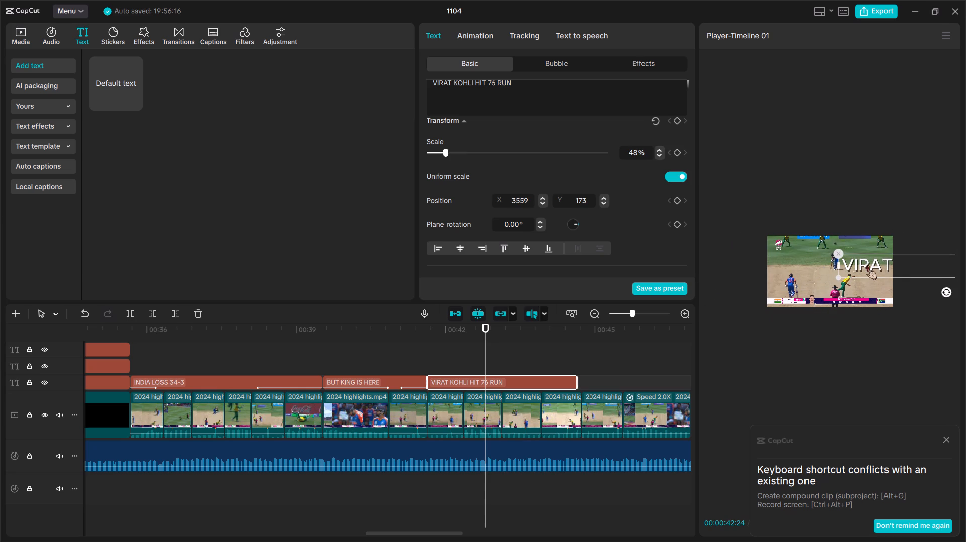
left_click_drag(866, 264, 804, 270)
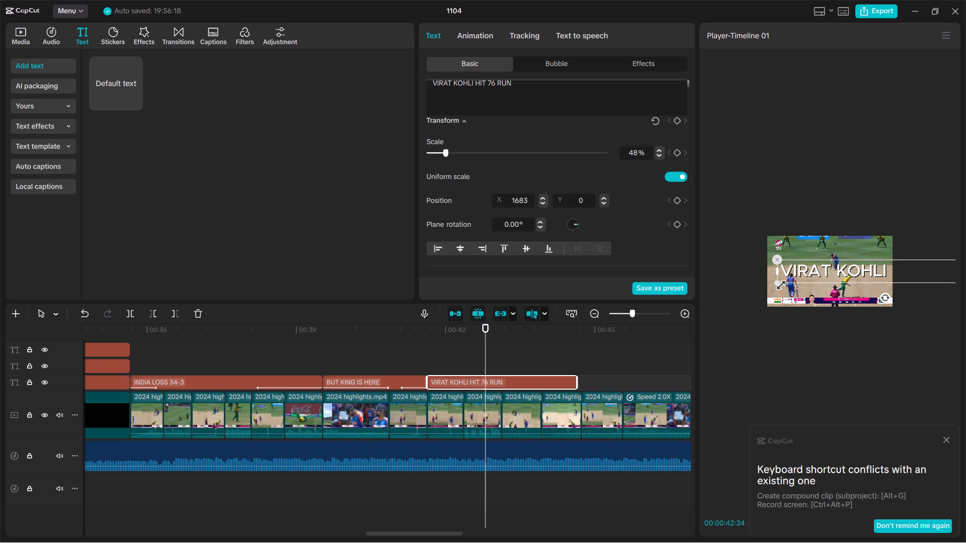
left_click_drag(779, 283, 861, 266)
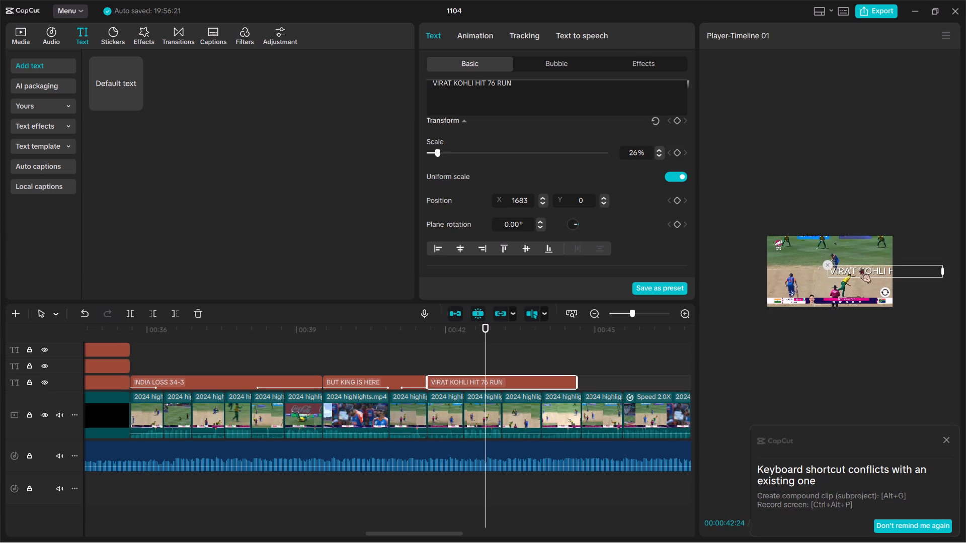
left_click_drag(860, 268, 804, 277)
scroll(800, 320, "up", 1, "ctrl")
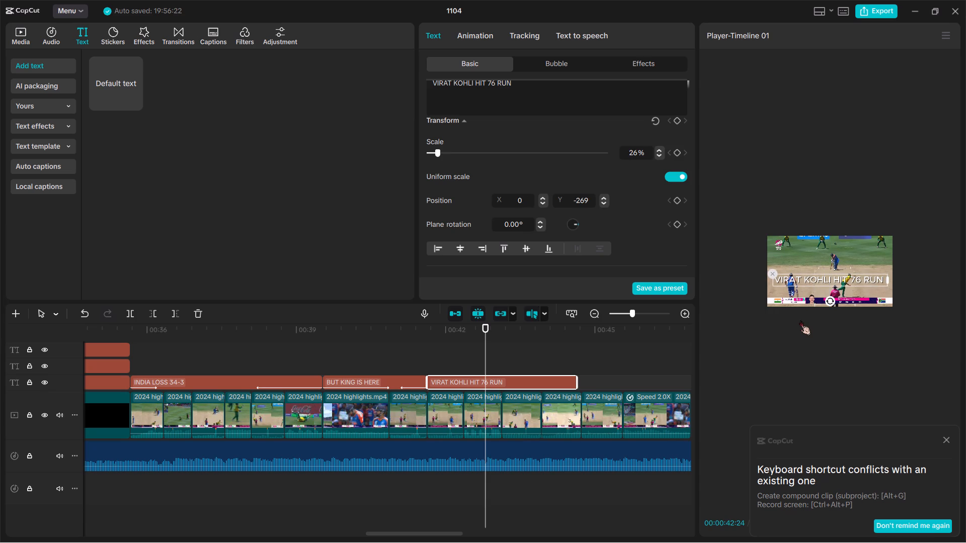
scroll(800, 320, "up", 4, "ctrl")
scroll(800, 320, "down", 2, "ctrl")
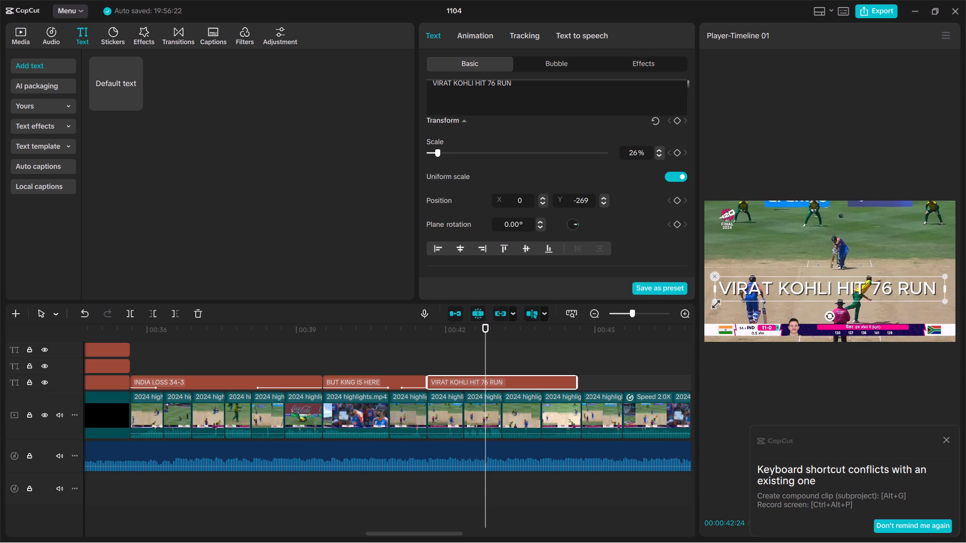
left_click_drag(714, 302, 765, 289)
left_click_drag(796, 292, 793, 275)
Set the VIRAT KOHLI HIT 76 RUN title's font to NeoRomantic and reapply its white preset style with a dark shadow.
scroll(508, 117, "up", 1)
scroll(531, 192, "up", 3)
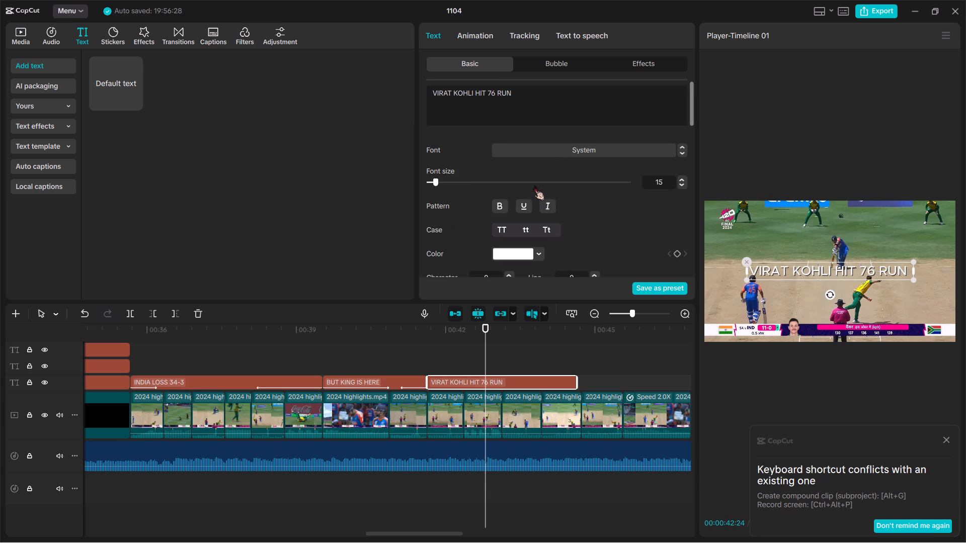
left_click(563, 146)
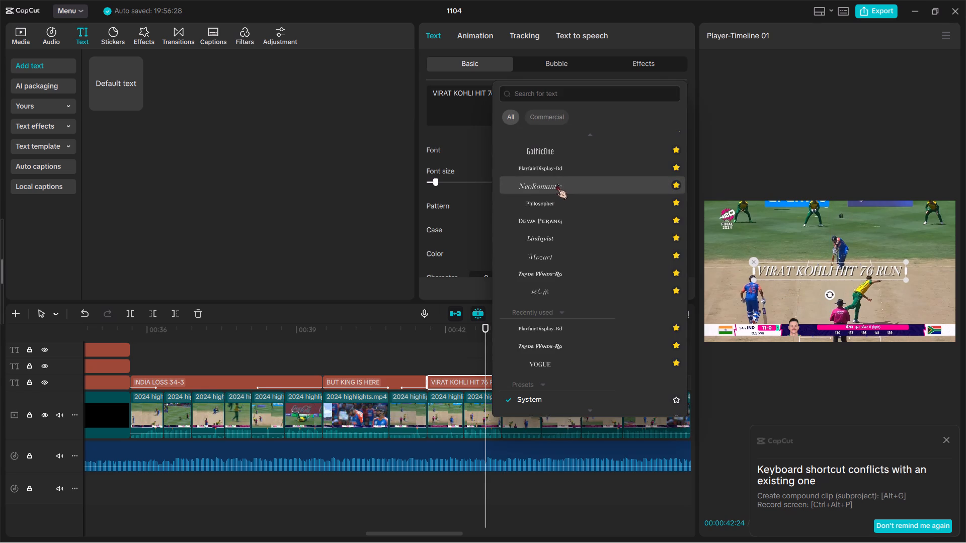
left_click(556, 184)
scroll(537, 217, "down", 1)
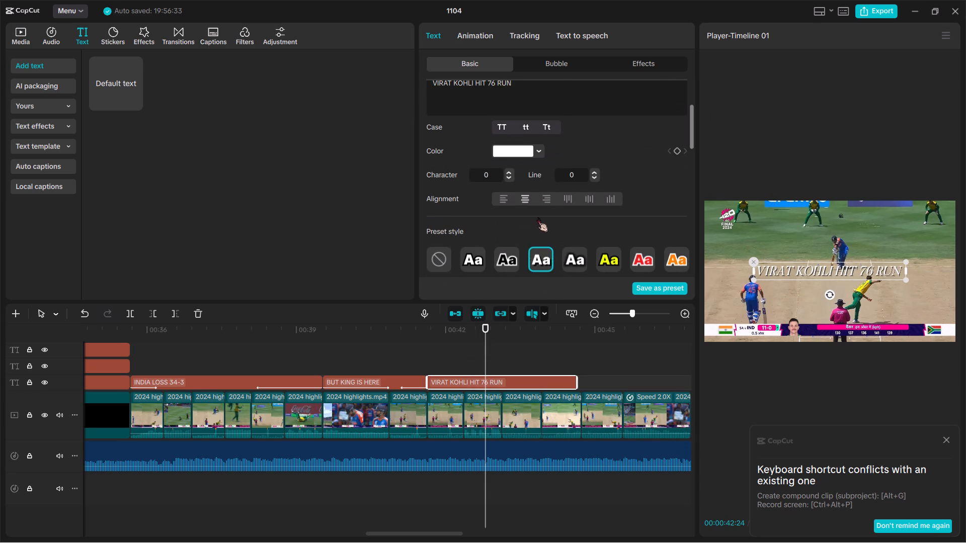
double_click(535, 253)
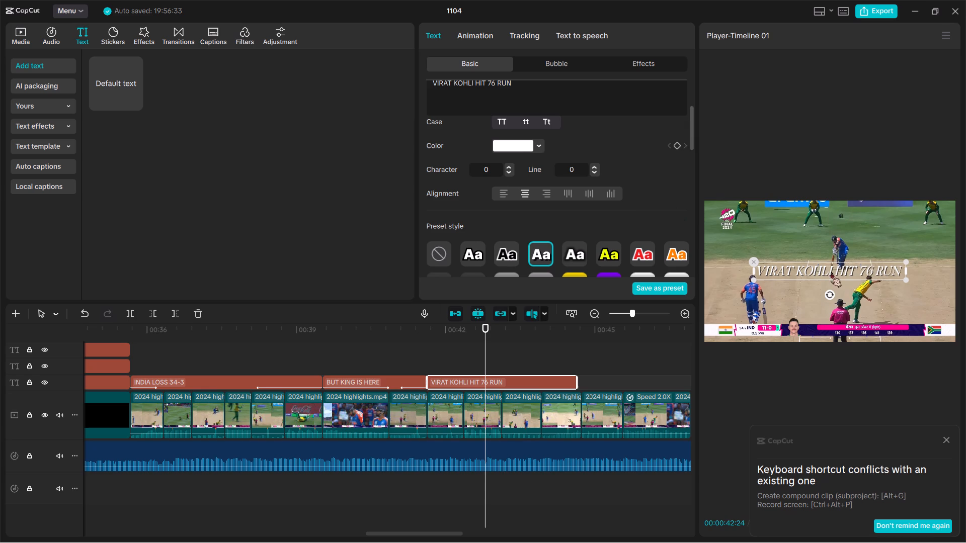
left_click(847, 273)
Shorten the VIRAT KOHLI HIT 76 RUN title from its end so it finishes just before the third video clip beneath it ends.
left_click_drag(578, 388, 548, 384)
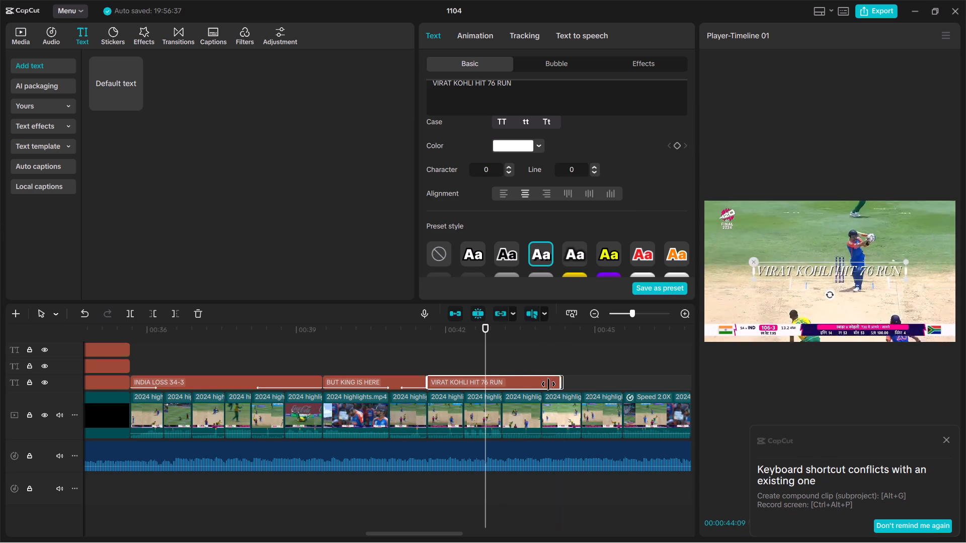
left_click_drag(548, 384, 539, 384)
left_click_drag(544, 384, 539, 385)
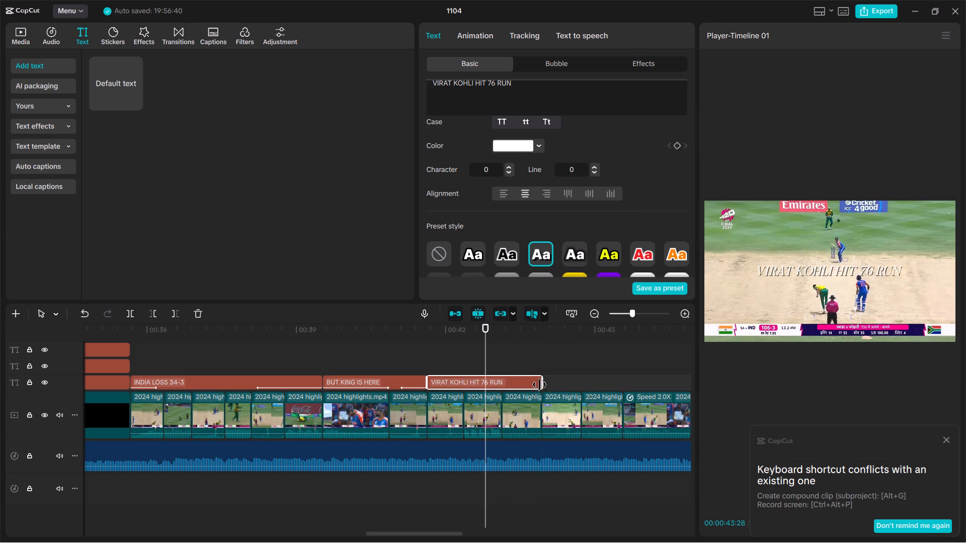
left_click_drag(539, 385, 533, 386)
Apply the favourite Fade In entrance animation with the dimmed ABC123 preview to the VIRAT KOHLI HIT 76 RUN title.
scroll(472, 117, "up", 1)
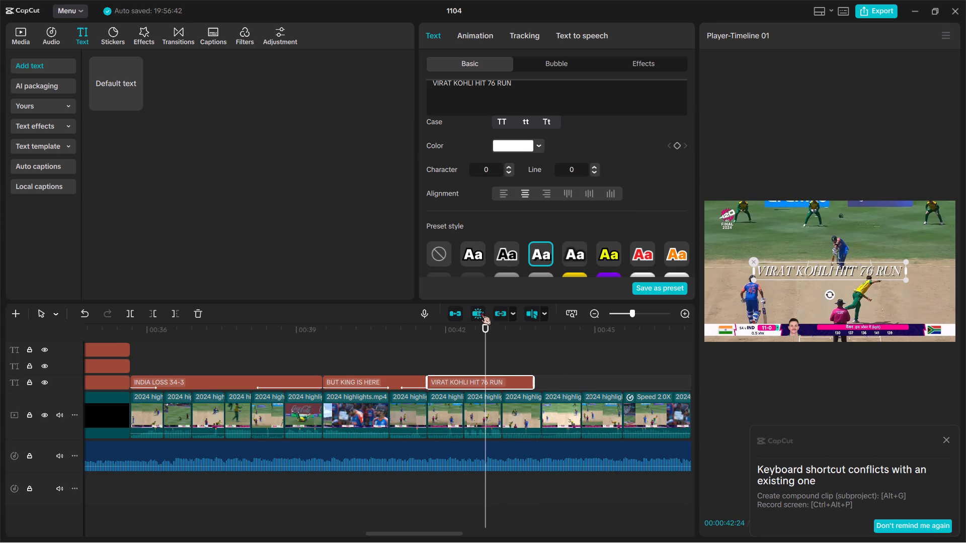
scroll(480, 310, "up", 1)
scroll(507, 196, "up", 4)
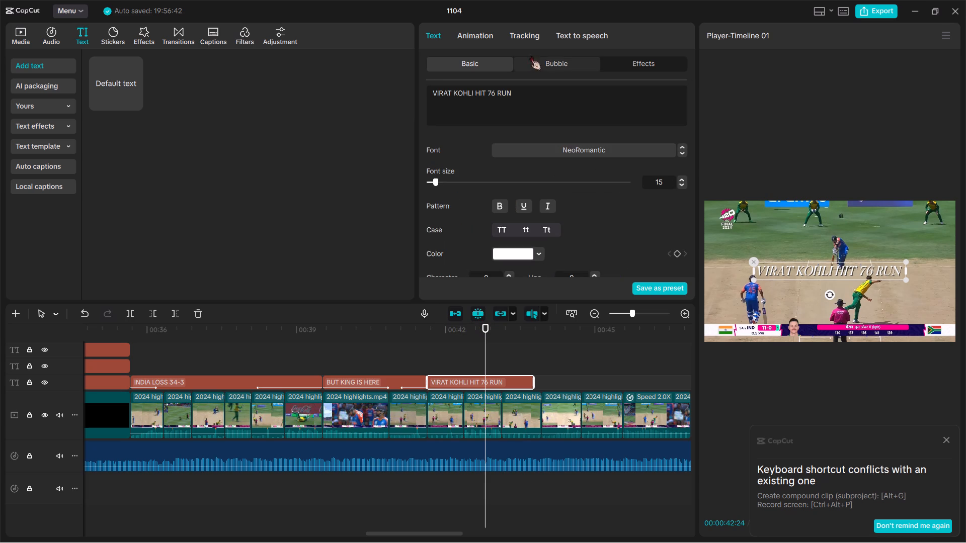
left_click(467, 35)
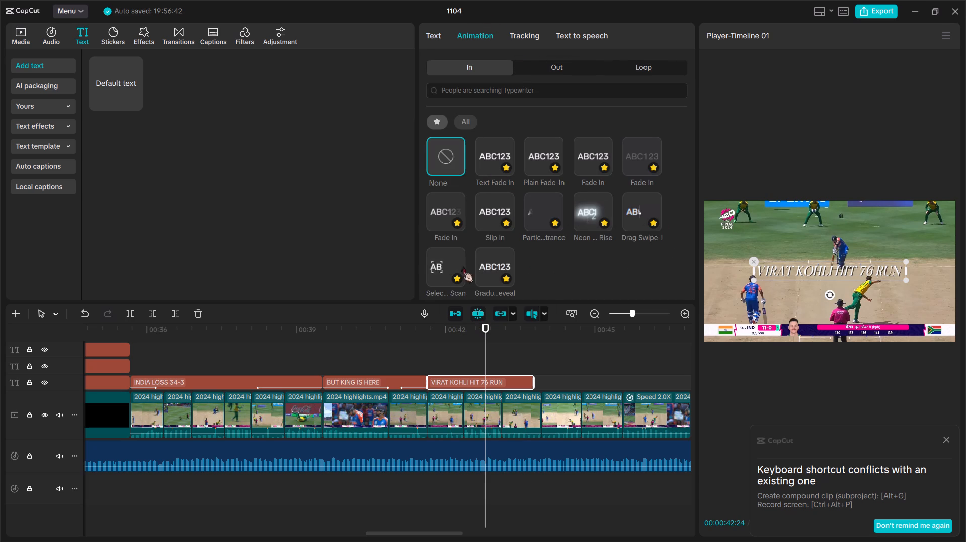
double_click(626, 166)
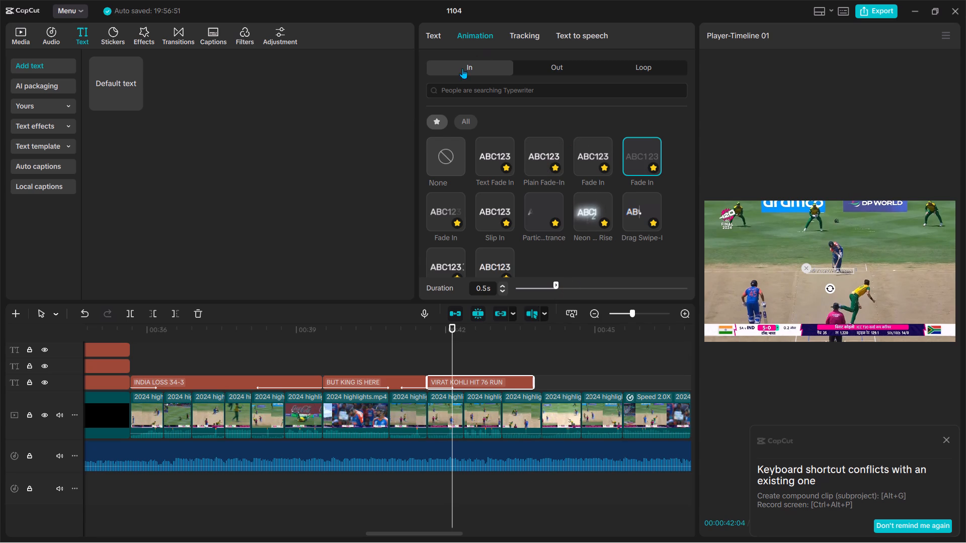
Set the scale of the VIRAT KOHLI HIT 76 RUN title to 50%.
scroll(815, 282, "up", 2, "ctrl")
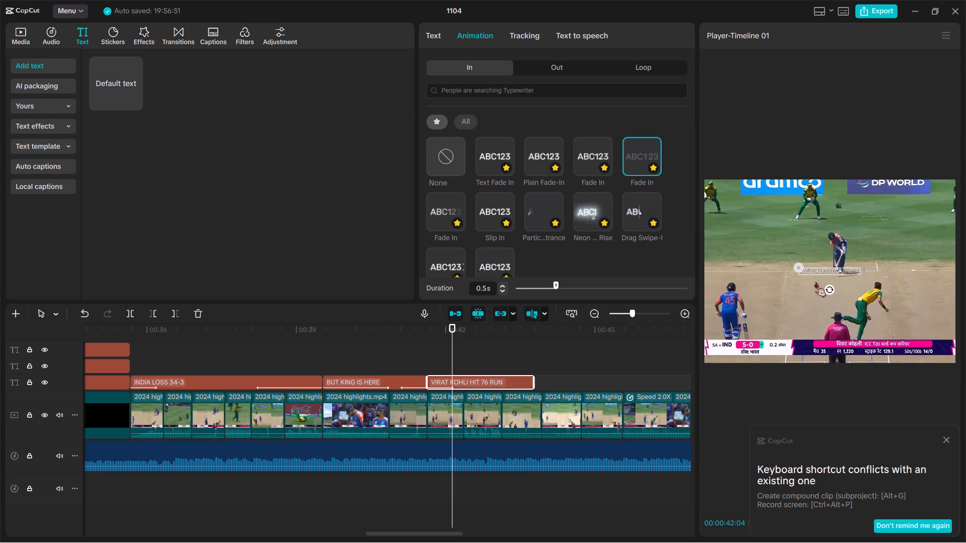
scroll(831, 270, "up", 6, "ctrl")
scroll(831, 270, "down", 6, "ctrl")
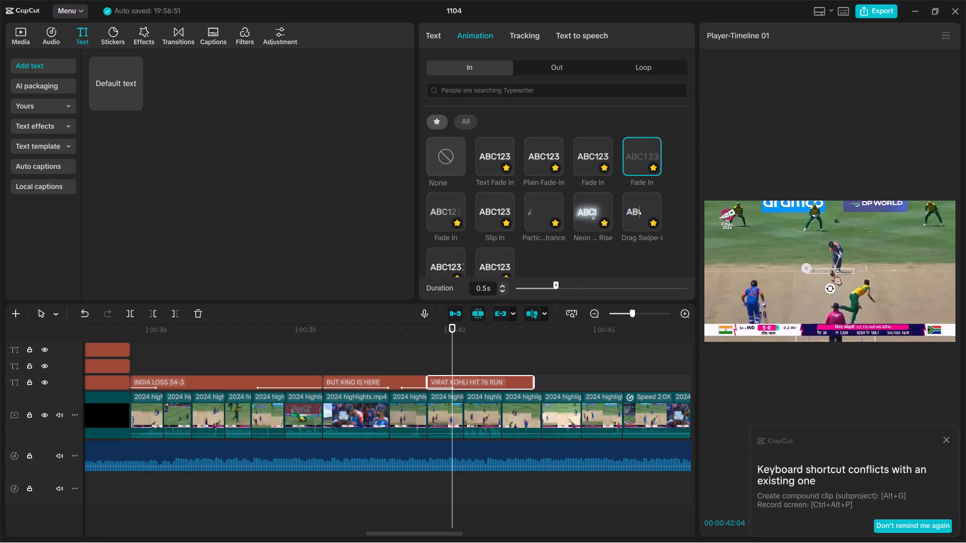
scroll(831, 270, "down", 1, "ctrl")
scroll(817, 263, "up", 4, "ctrl")
scroll(817, 263, "down", 3, "ctrl")
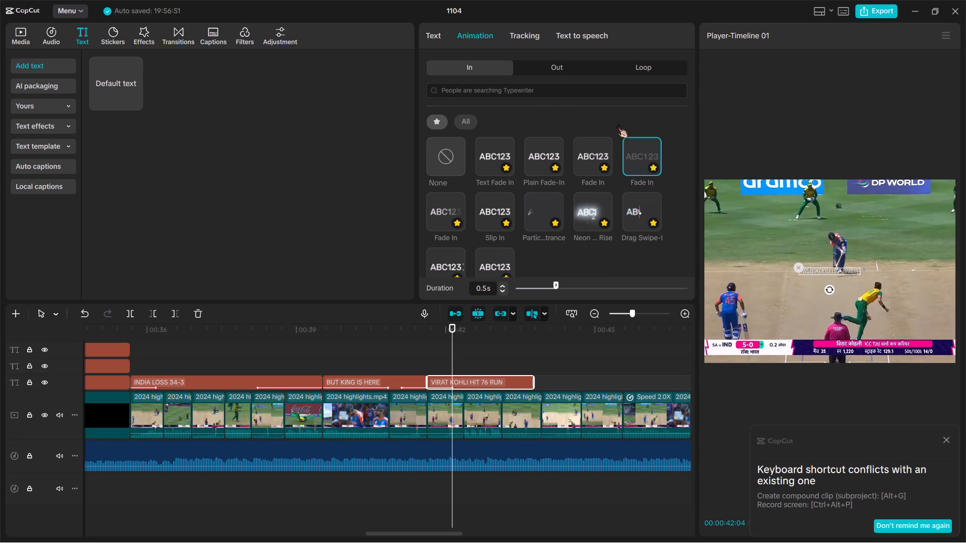
left_click(429, 31)
scroll(449, 146, "down", 1)
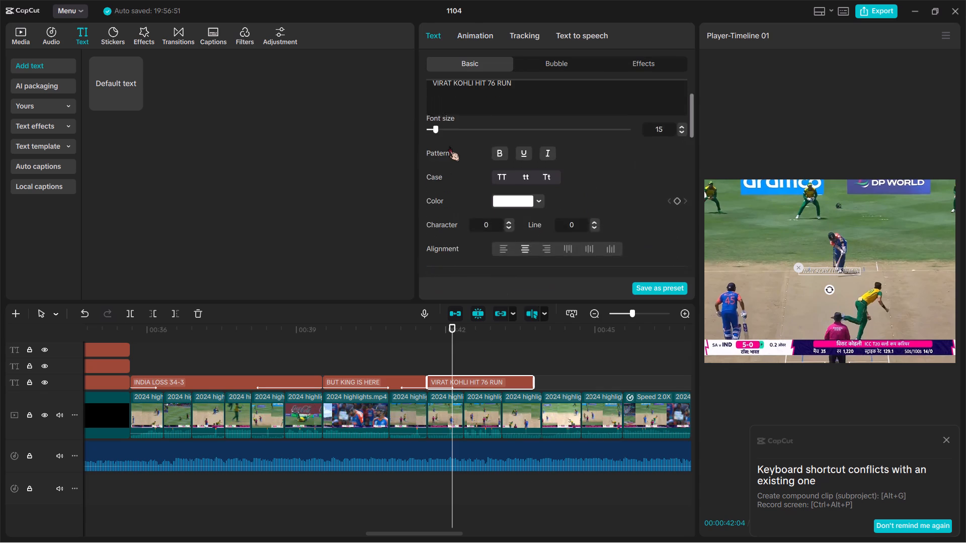
scroll(449, 146, "down", 2)
left_click_drag(428, 260, 446, 256)
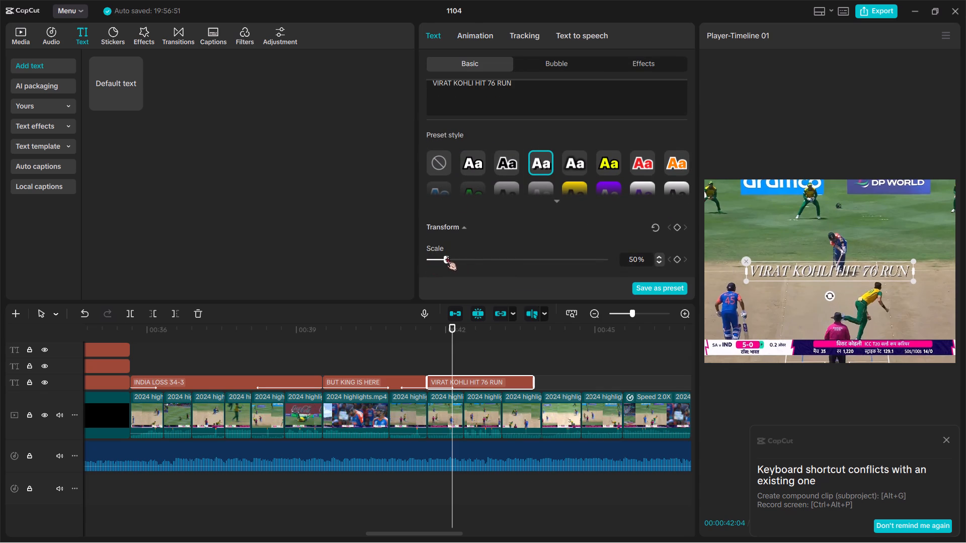
Add the Fade Out exit animation to the VIRAT KOHLI HIT 76 RUN title.
scroll(495, 162, "up", 1)
left_click(474, 31)
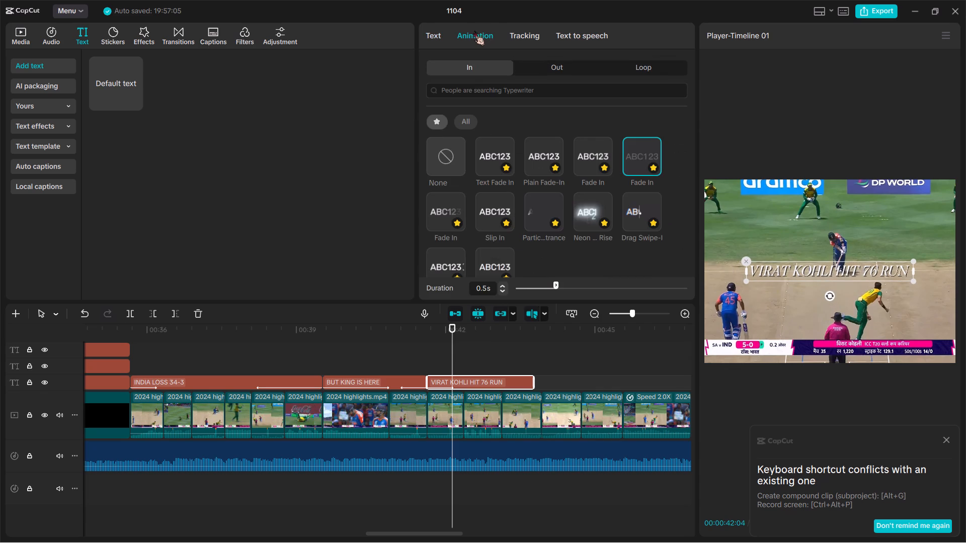
left_click(556, 70)
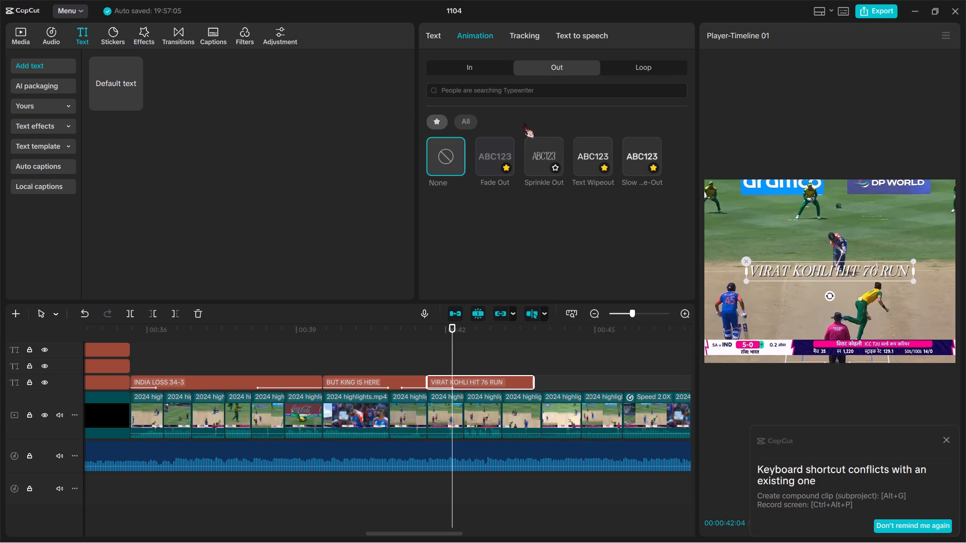
double_click(500, 162)
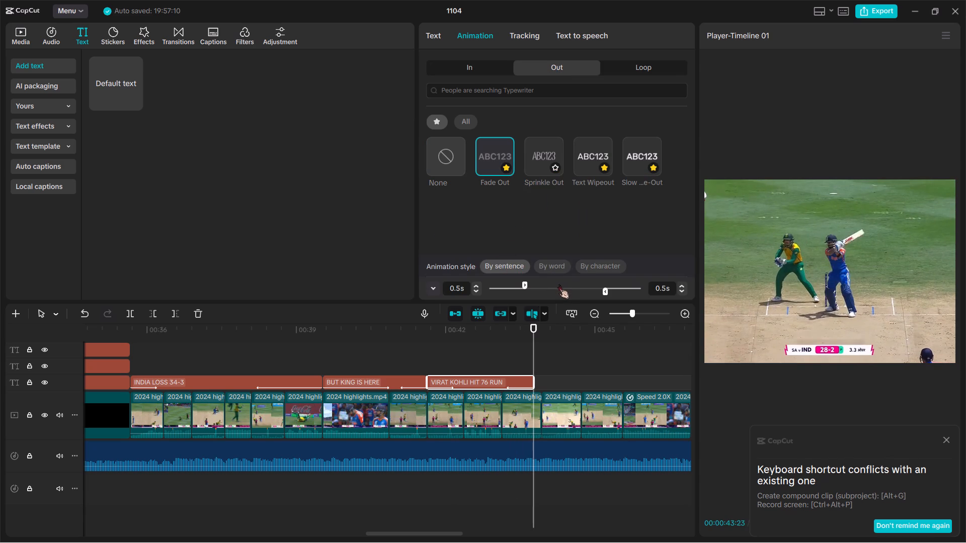
Set the title's entrance animation duration to 1.0 s and play it back briefly.
left_click(558, 284)
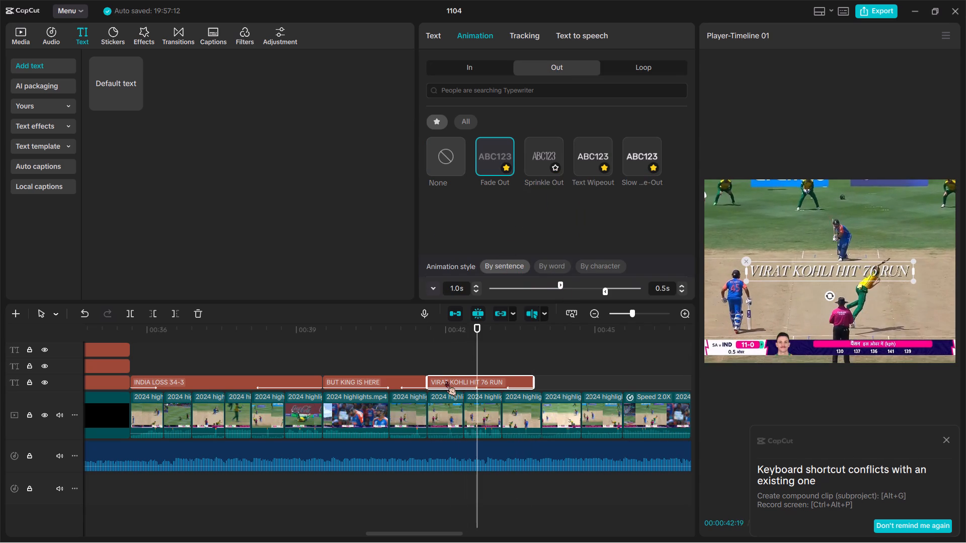
key("space")
key("space")
Add a default text title on the same track, starting right where the VIRAT KOHLI HIT 76 RUN title ends.
scroll(446, 381, "down", 3, "ctrl")
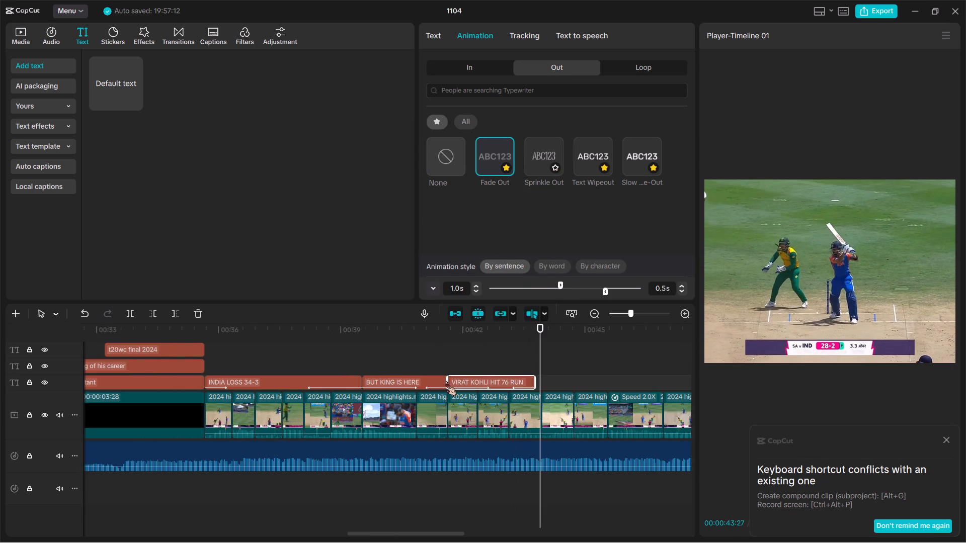
scroll(446, 381, "left", 1)
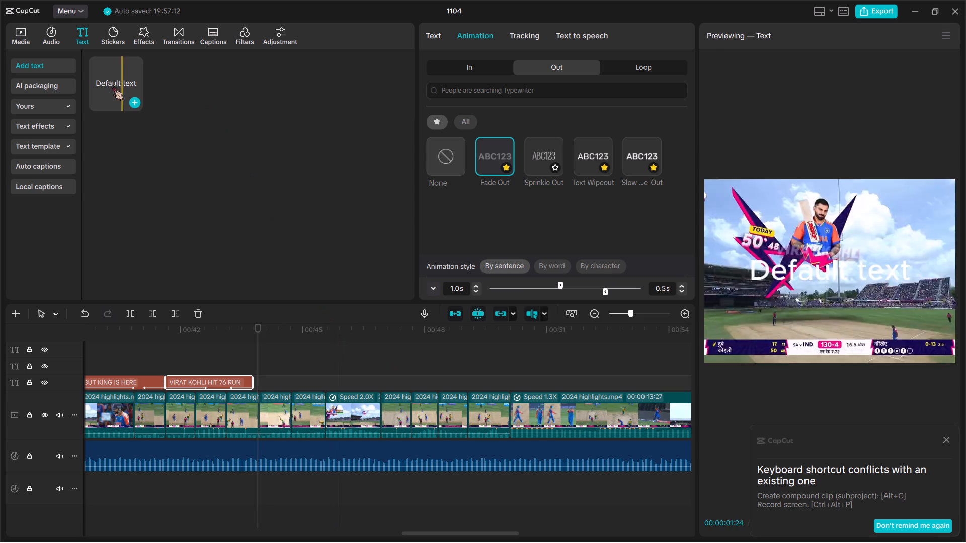
left_click_drag(109, 83, 258, 379)
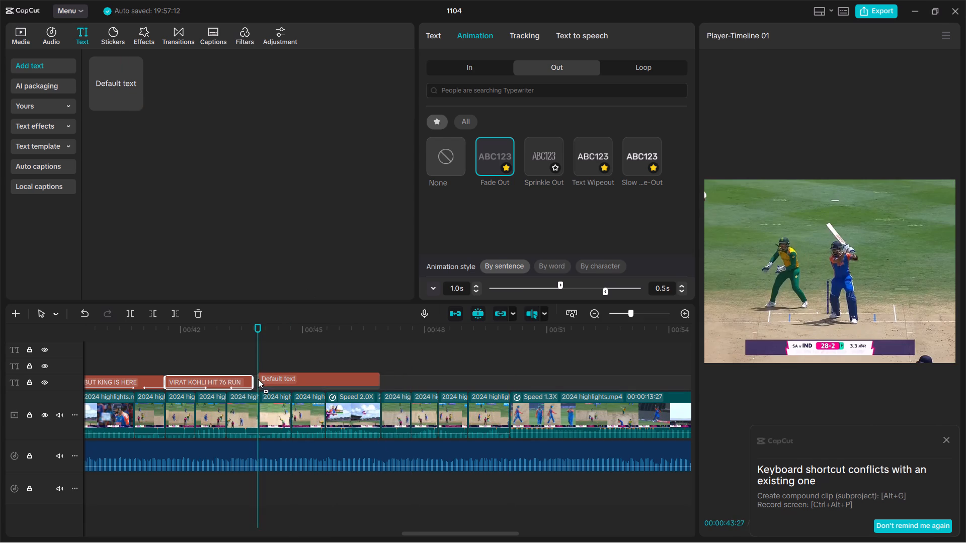
left_click_drag(258, 379, 253, 381)
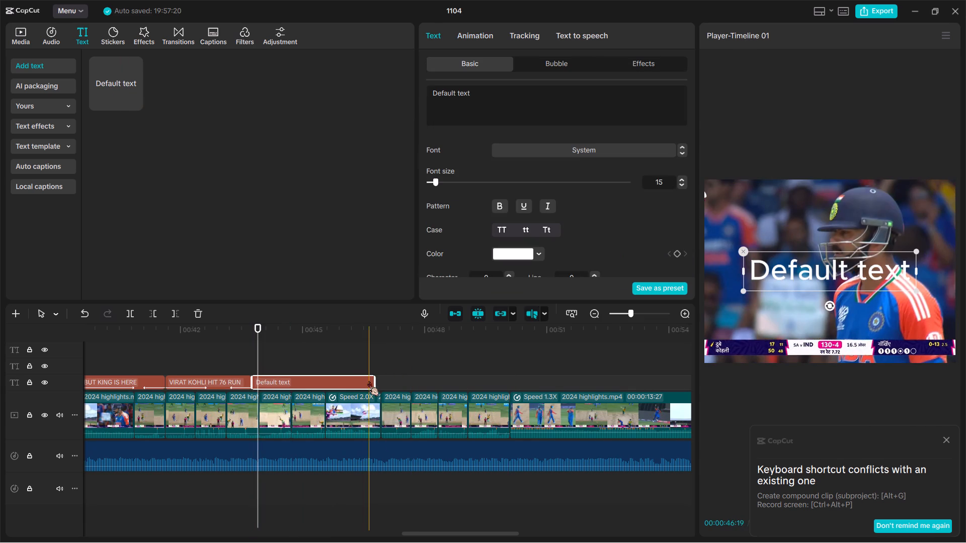
left_click_drag(374, 383, 391, 383)
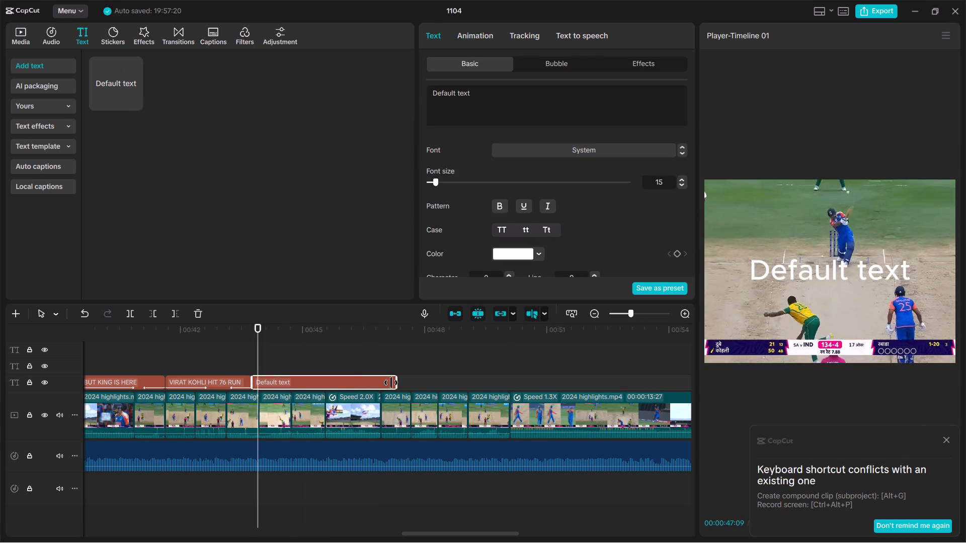
left_click_drag(391, 383, 373, 377)
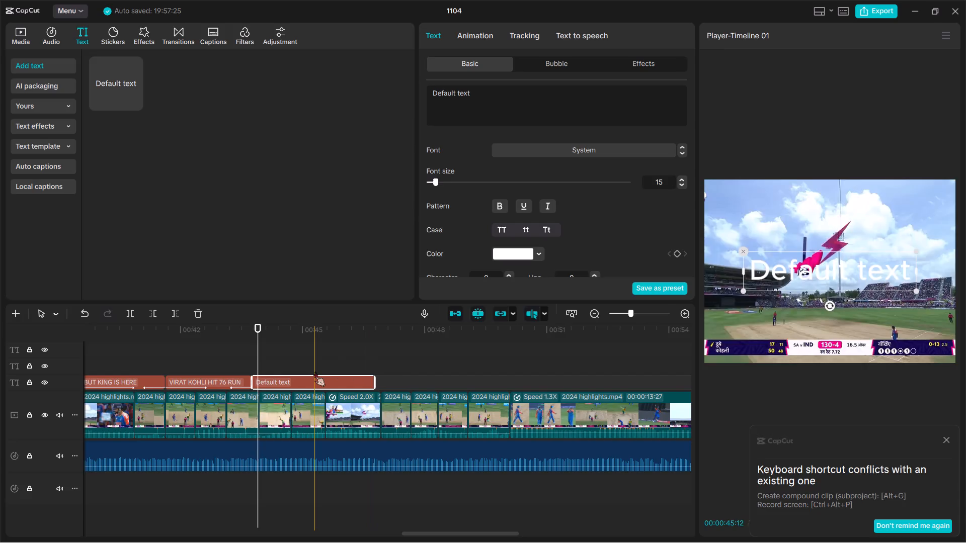
Clear the placeholder wording from the new title's text.
scroll(310, 381, "right", 1)
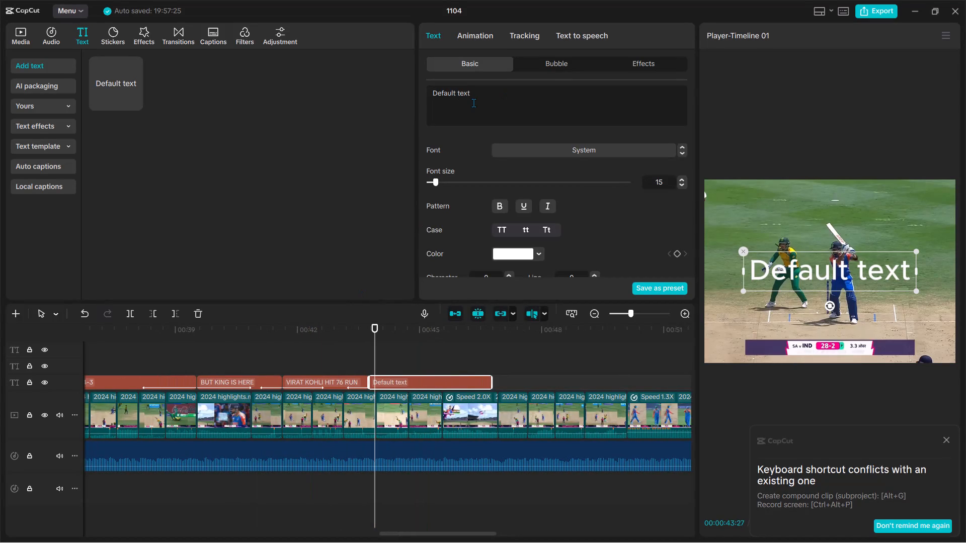
left_click(473, 103)
left_click_drag(473, 103, 433, 94)
left_click(433, 94)
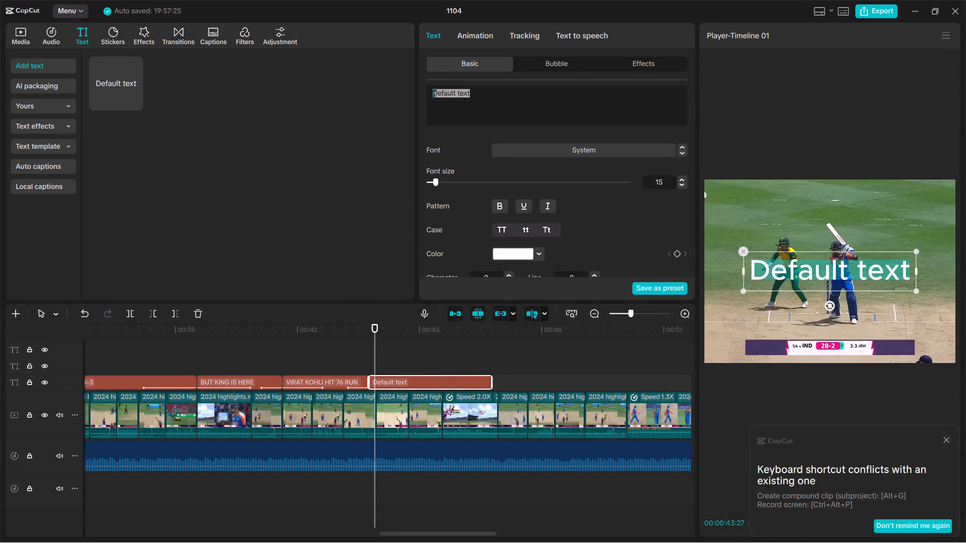
left_click_drag(433, 94, 493, 86)
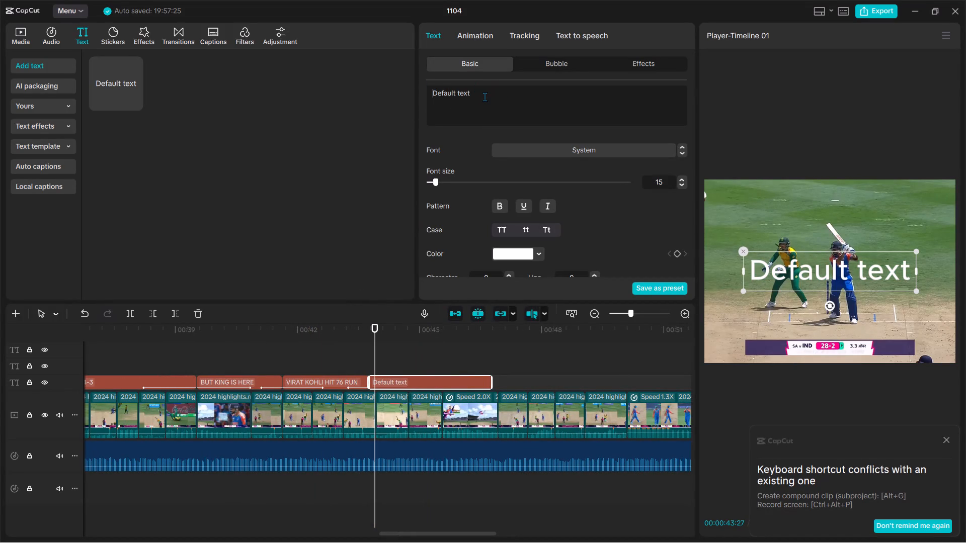
left_click_drag(485, 97, 388, 84)
key("bracketright")
key("backslash")
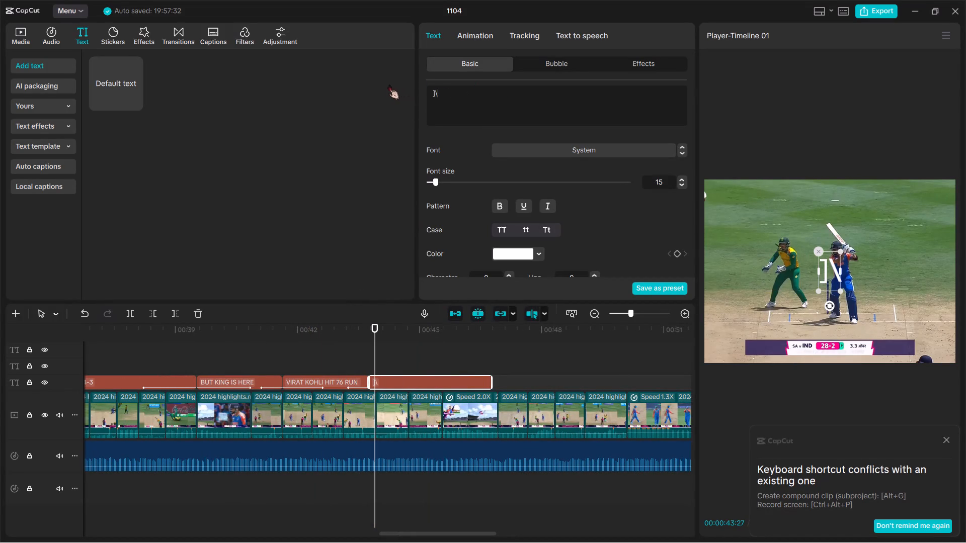
key("BackSpace")
key("BackSpace")
key("f")
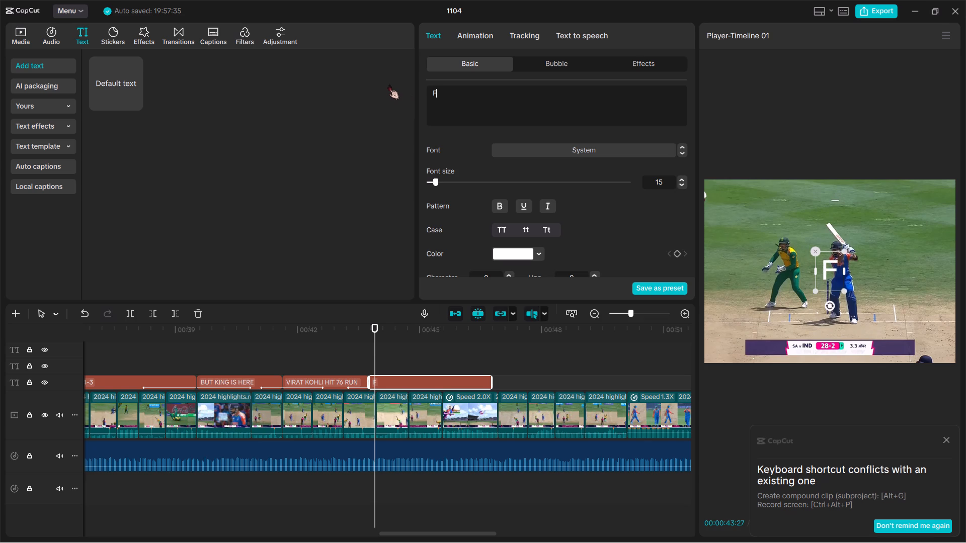
type("OR")
key("space")
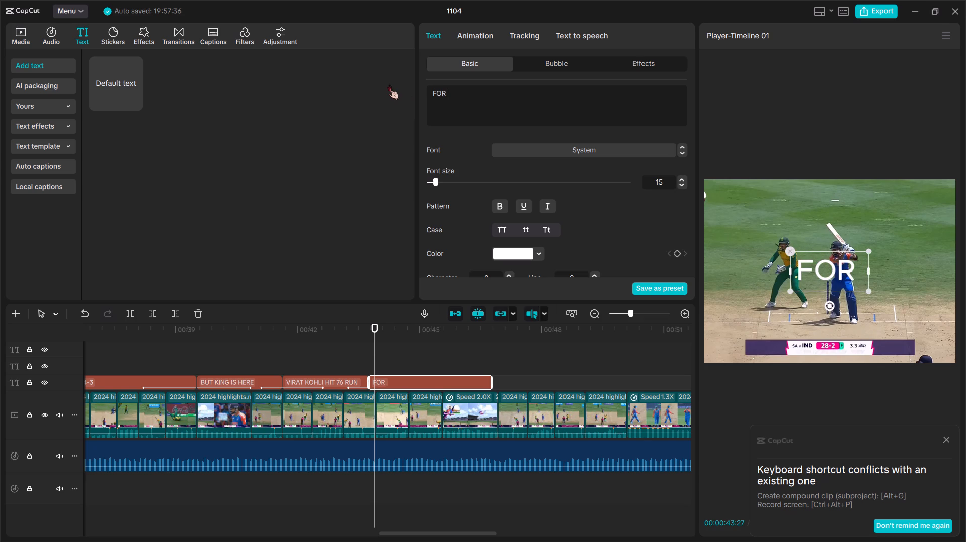
key("BackSpace")
key("BackSpace")
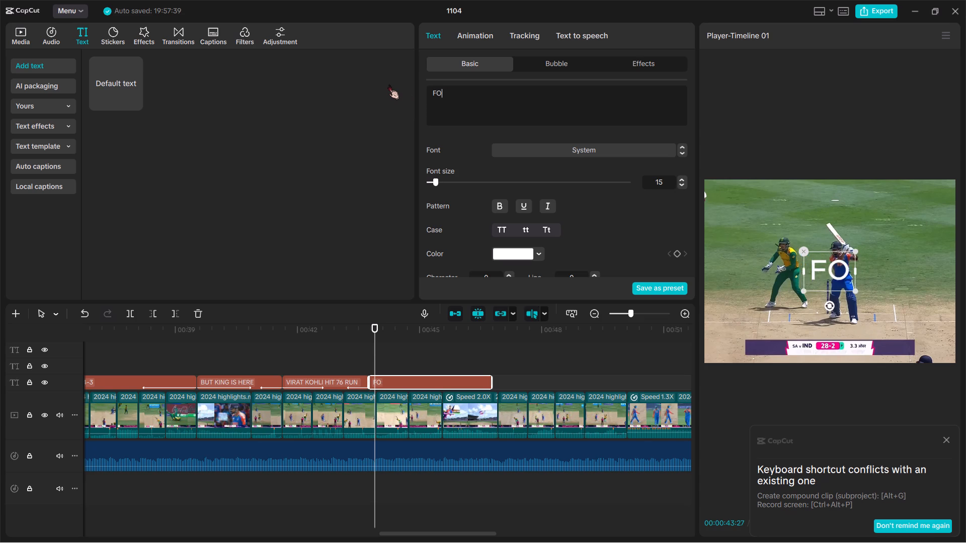
key("BackSpace")
key("BackSpace")
Enter HELP TO INDIA SET A STRONG TARGET as the new title's text.
type("HELP T")
key("BackSpace")
type("TO IDNA")
key("BackSpace")
key("BackSpace")
key("BackSpace")
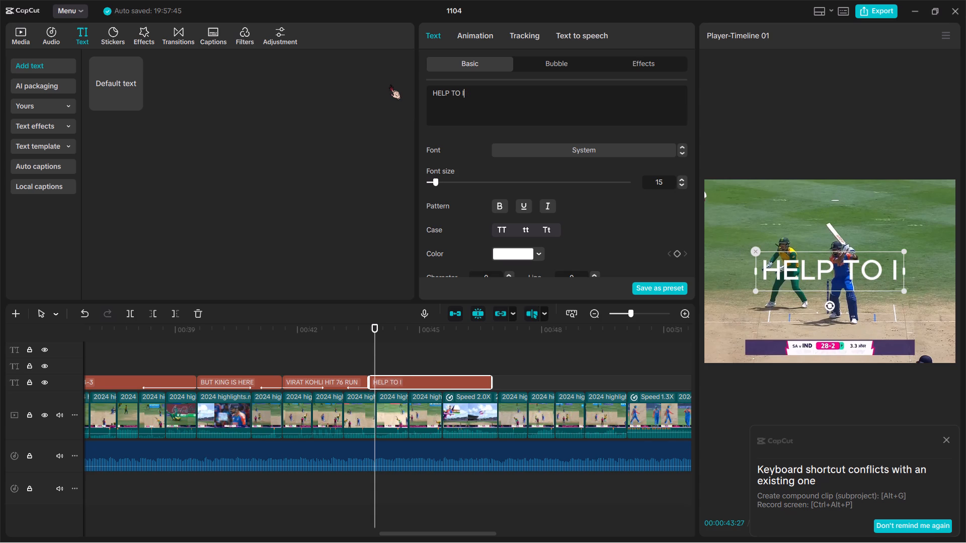
type("NDIA")
key("space")
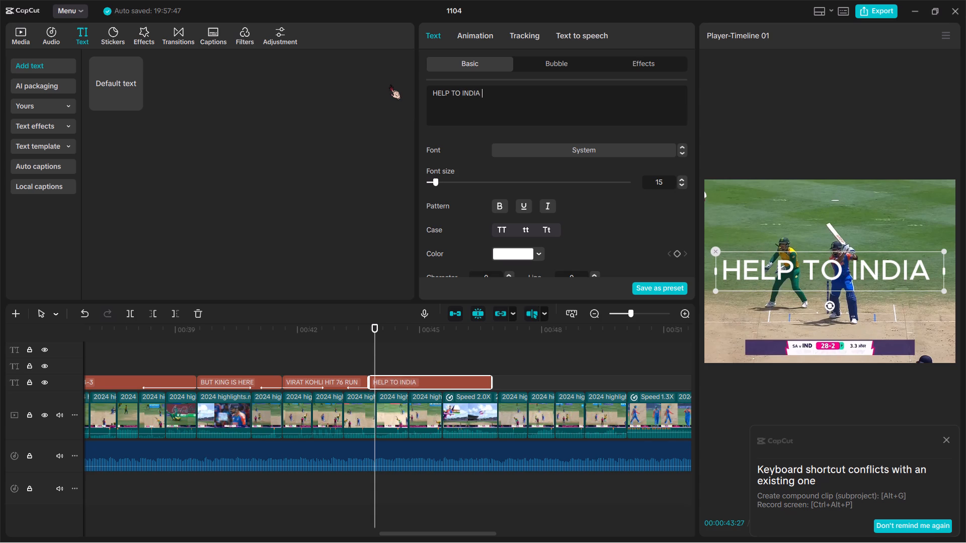
type("SETK")
key("BackSpace")
key("space")
type("A STRONG TARGET")
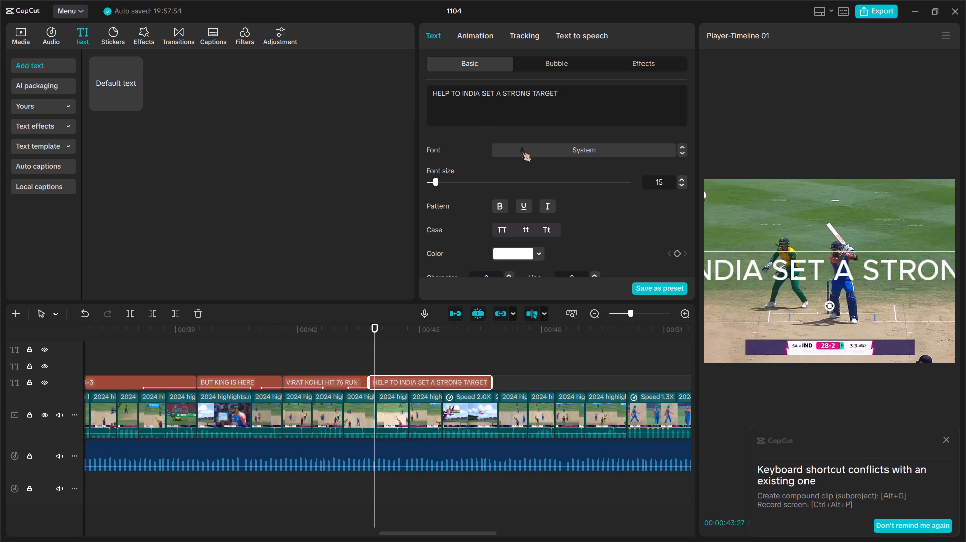
Scale down the HELP TO INDIA SET A STRONG TARGET title to about three quarters of the frame width.
scroll(496, 225, "down", 1)
left_click_drag(458, 184, 449, 184)
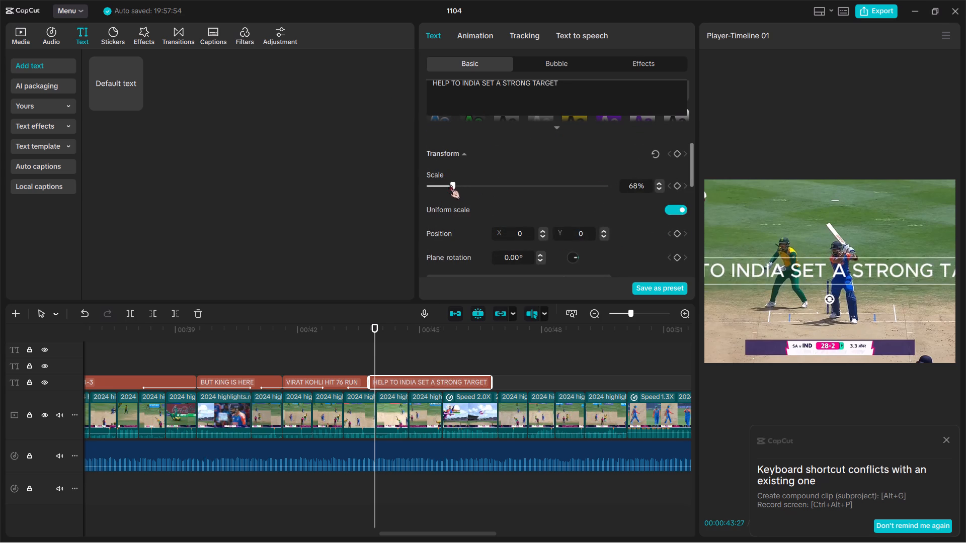
left_click_drag(449, 184, 440, 184)
Apply the white preset style with a dark shadow to the HELP TO INDIA SET A STRONG TARGET title.
scroll(509, 180, "up", 1)
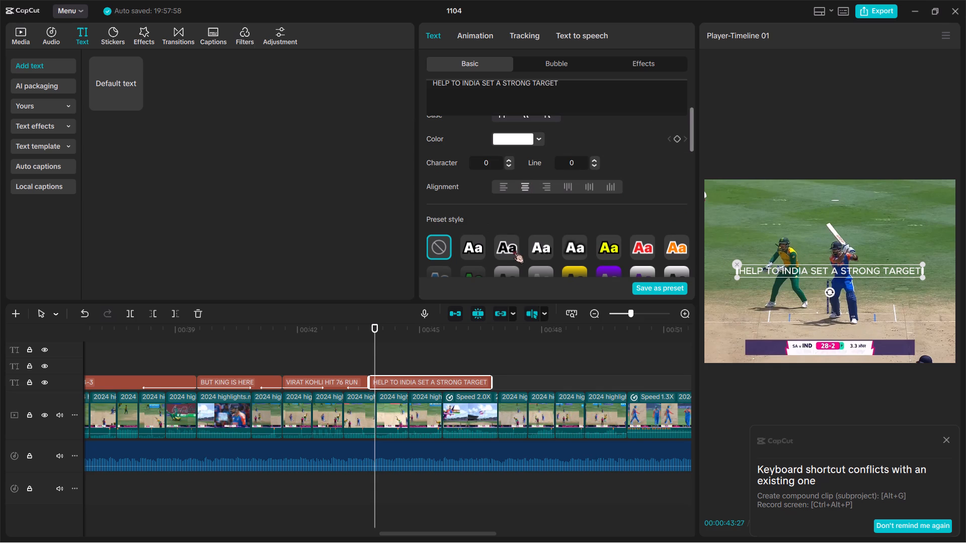
double_click(538, 248)
Set the HELP TO INDIA SET A STRONG TARGET title's font to Dewa Perang.
scroll(538, 248, "up", 1)
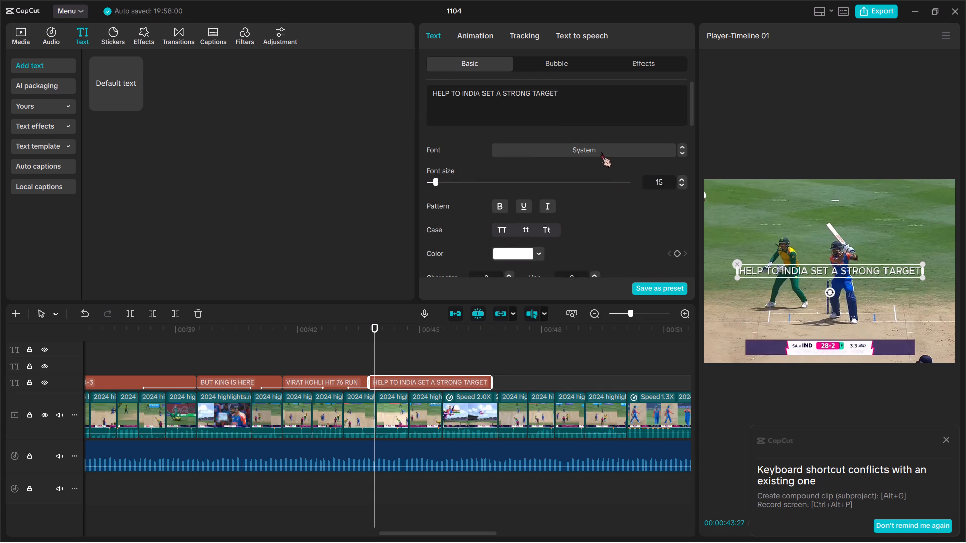
left_click(601, 152)
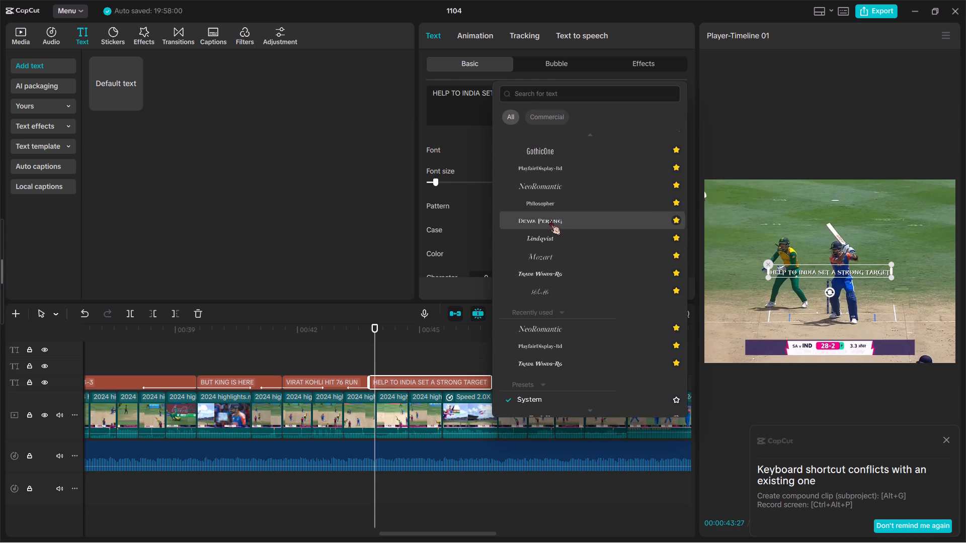
left_click(550, 220)
Enlarge the HELP TO INDIA SET A STRONG TARGET title in the preview to a little over three quarters of the frame width.
left_click_drag(887, 279, 913, 341)
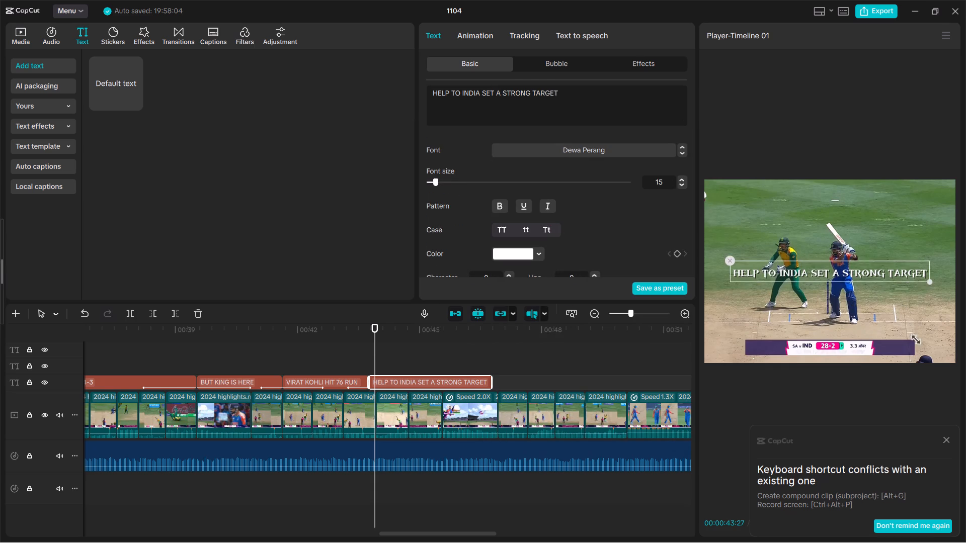
left_click_drag(913, 341, 906, 337)
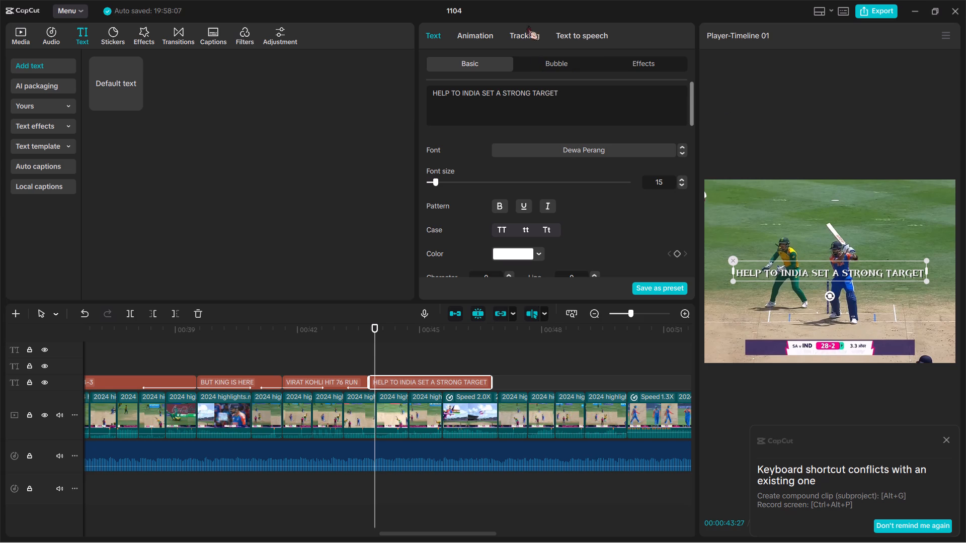
Insert a comma before the A and an extra space after it in the HELP TO INDIA SET A STRONG TARGET title.
left_click(496, 97)
key("comma")
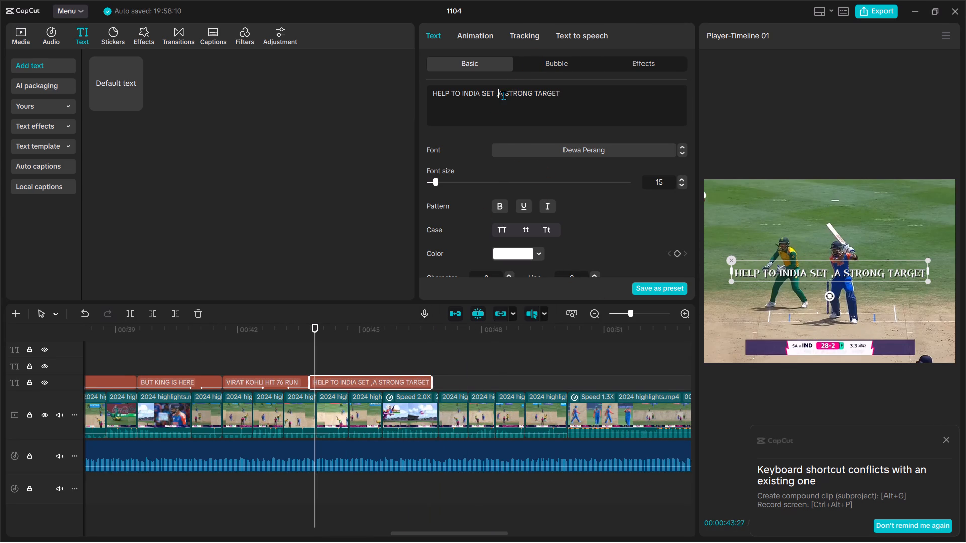
left_click(503, 95)
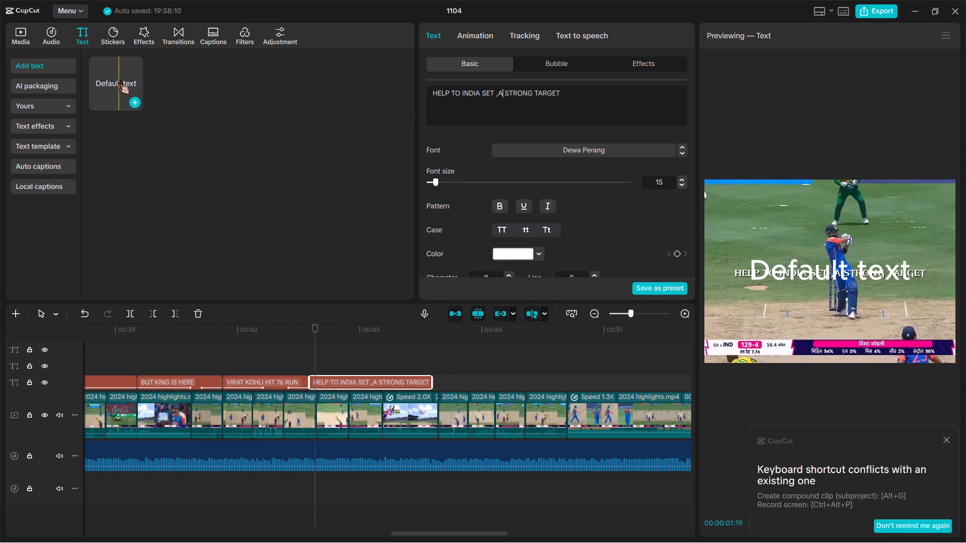
scroll(568, 425, "left", 1)
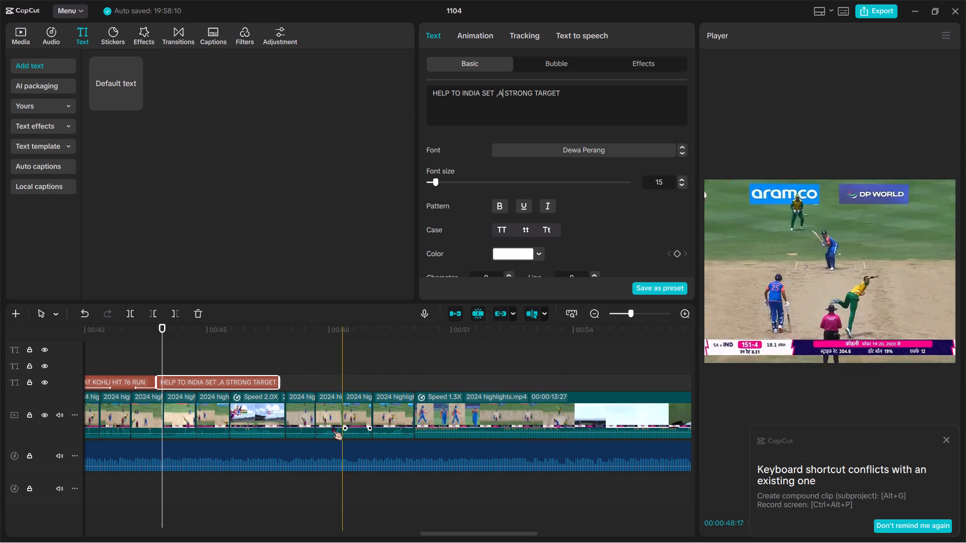
key("space")
Add a default text title and place it directly after the HELP TO INDIA SET title on the same track.
left_click(290, 328)
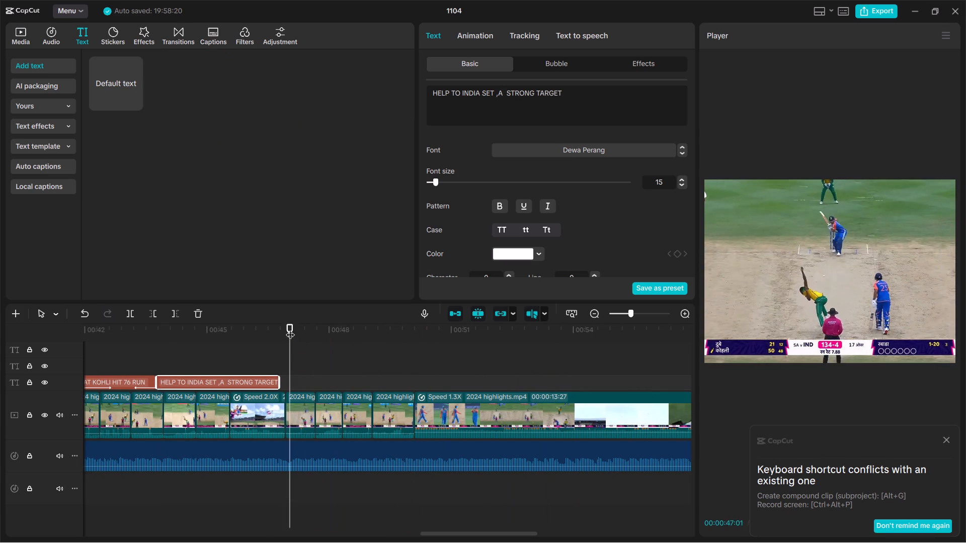
key("space")
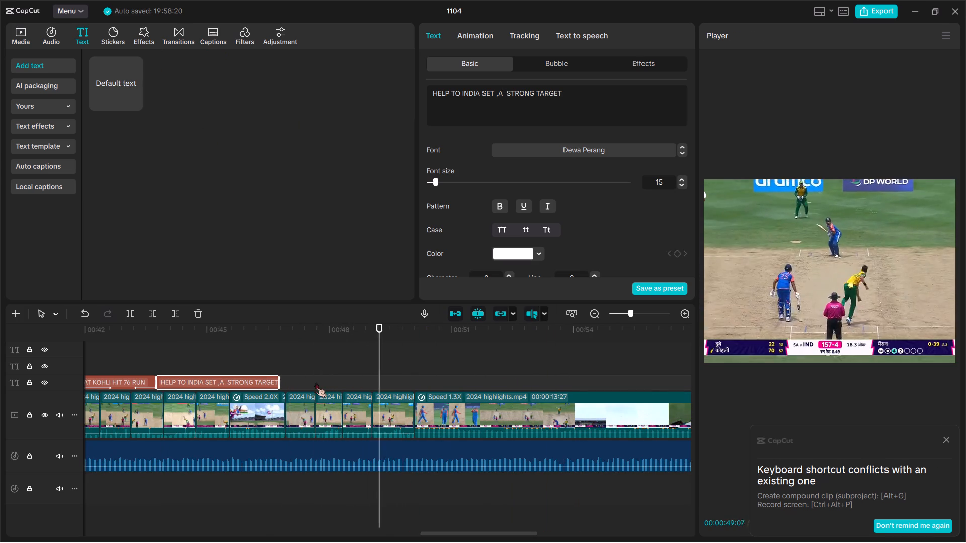
key("space")
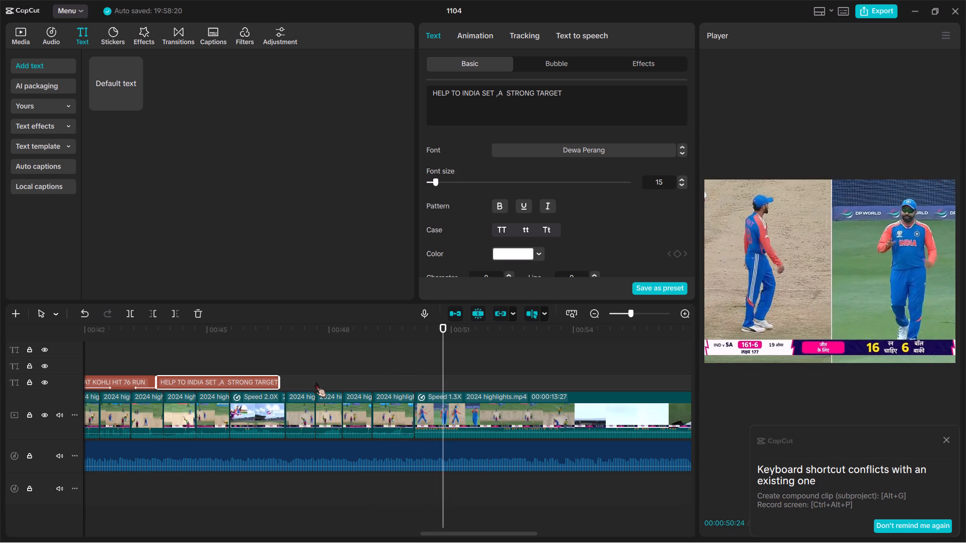
left_click_drag(105, 59, 431, 403)
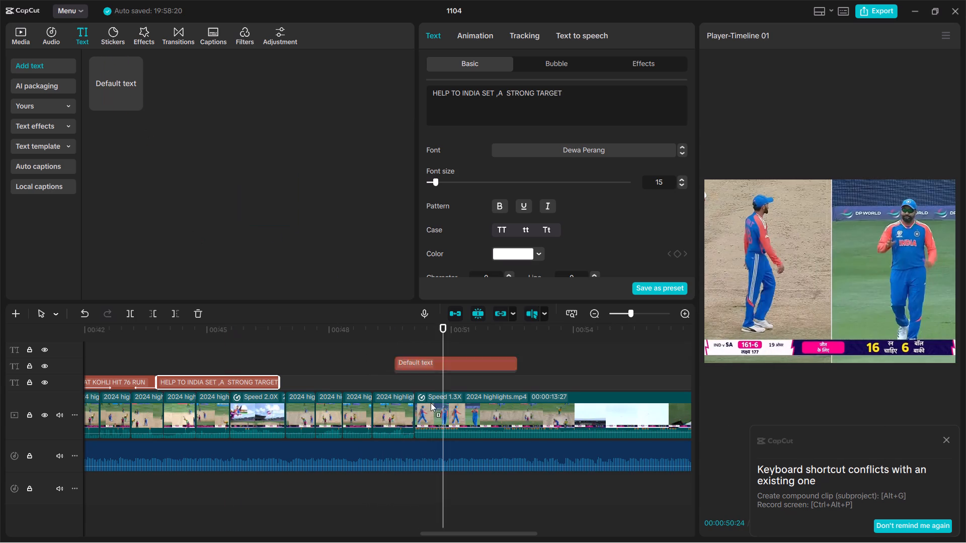
left_click_drag(431, 403, 417, 392)
scroll(417, 392, "left", 1)
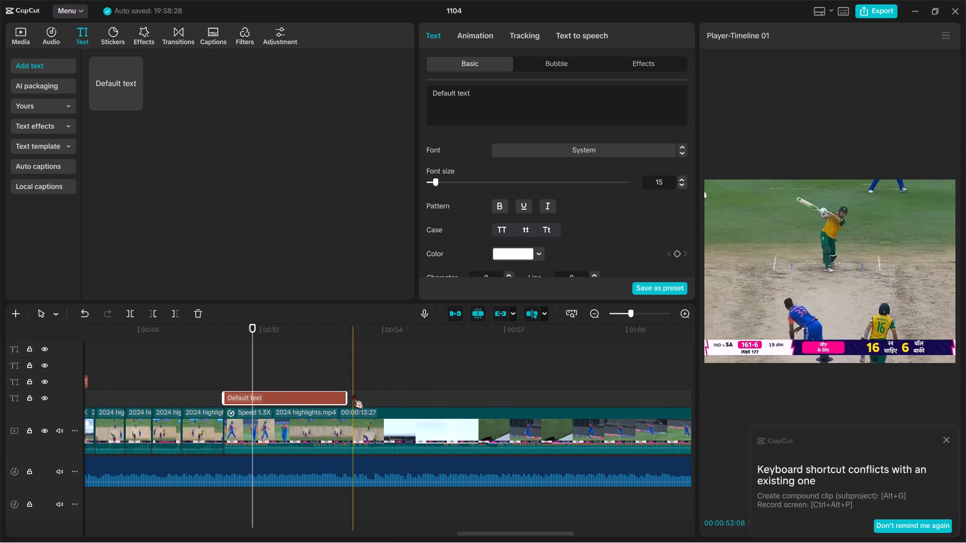
left_click(341, 394)
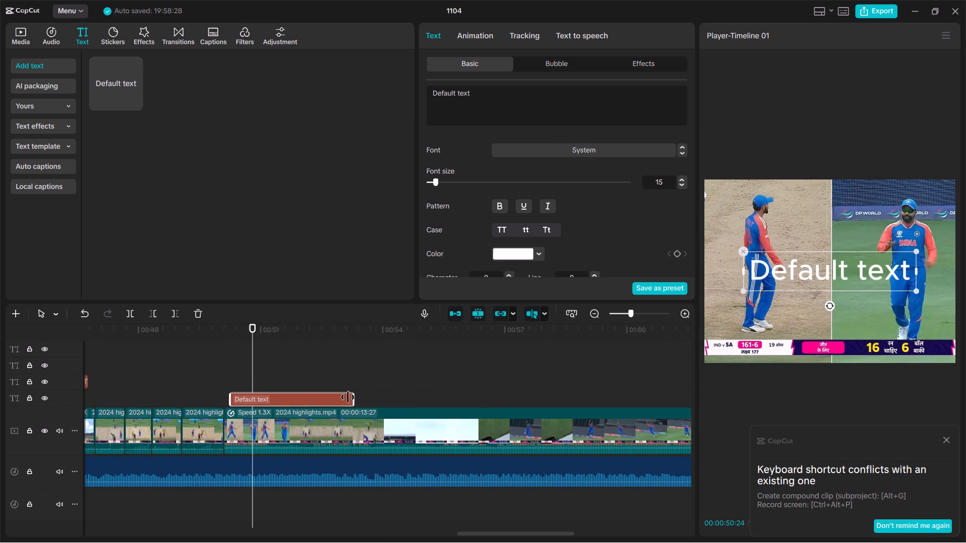
scroll(345, 399, "right", 1)
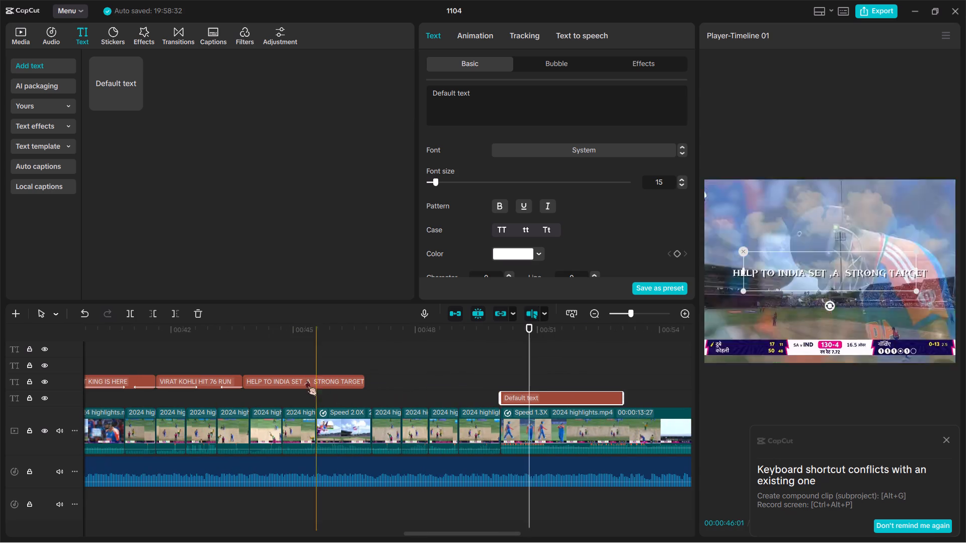
scroll(307, 385, "down", 7)
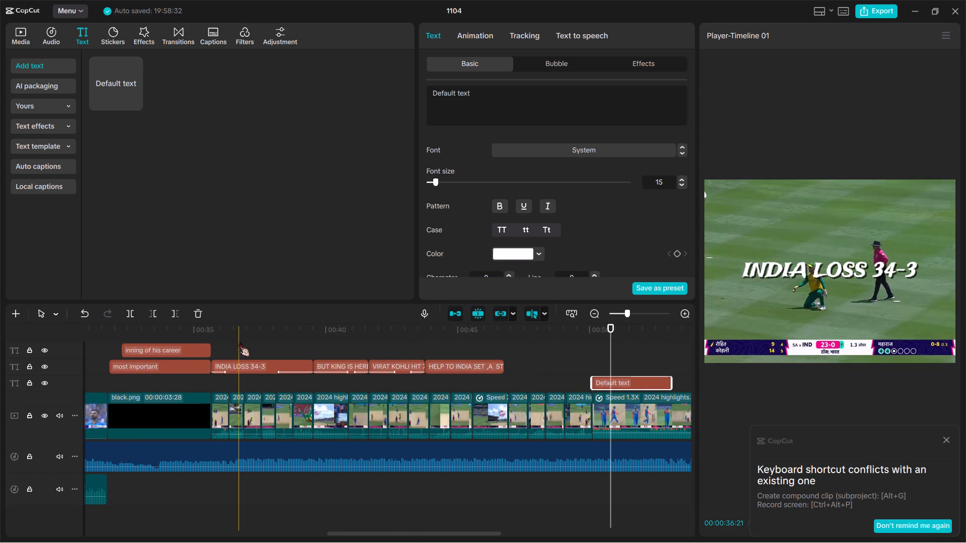
scroll(239, 342, "up", 1)
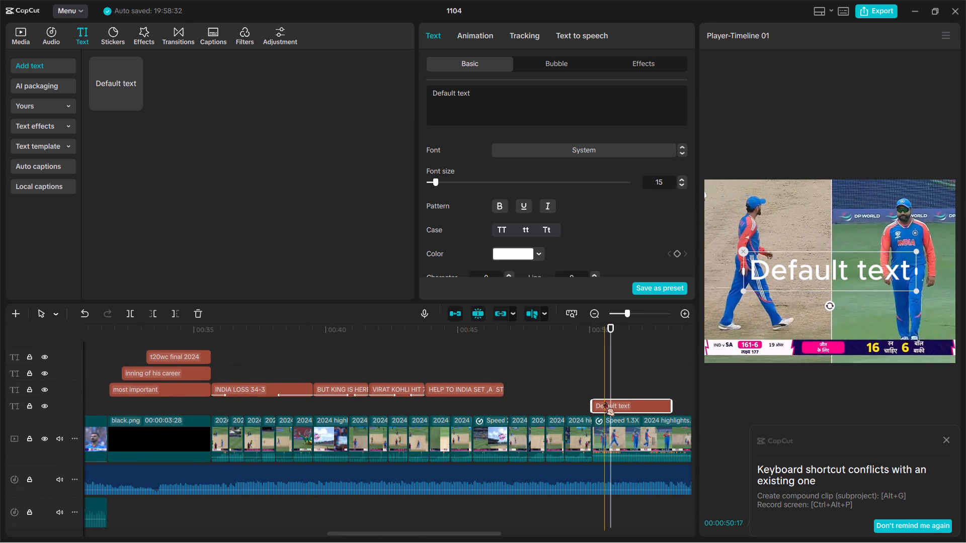
left_click_drag(604, 402, 603, 388)
left_click_drag(599, 387, 526, 385)
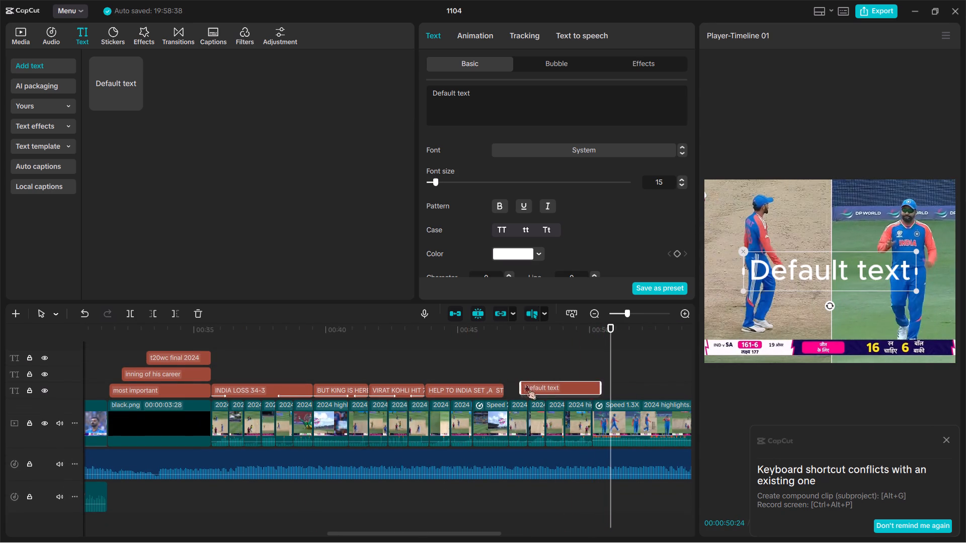
left_click_drag(526, 385, 510, 387)
Replace the new title's placeholder text with WON THE PLAYER OF MATCH.
left_click_drag(480, 106, 394, 72)
key("BackSpace")
type("WON TH PL")
key("BackSpace")
key("BackSpace")
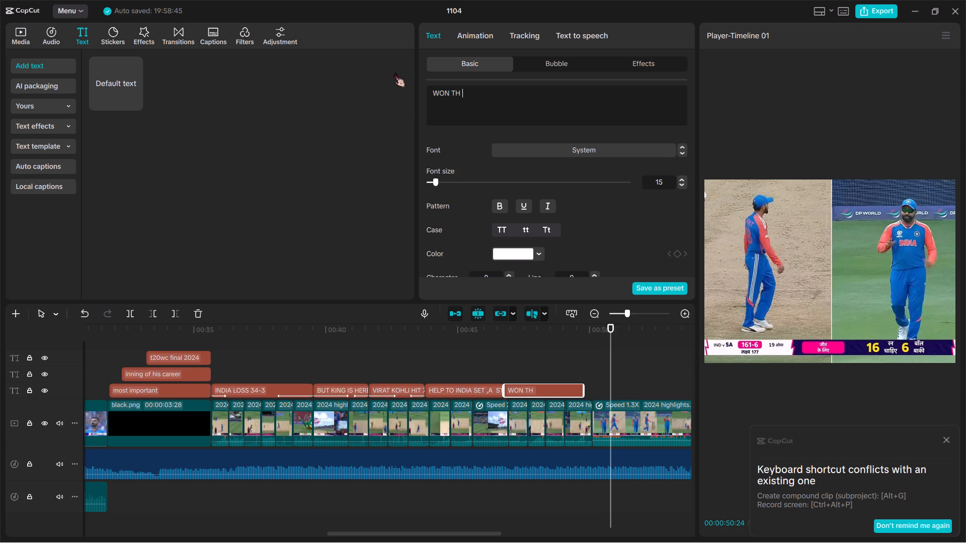
key("BackSpace")
type("E PLAYE")
key("BackSpace")
type("RE")
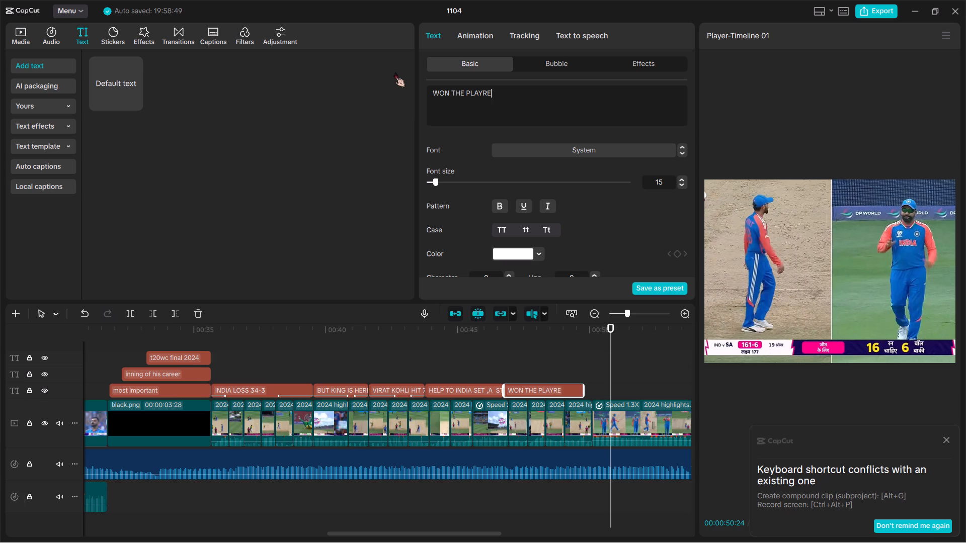
key("space")
key("BackSpace")
key("BackSpace")
key("BackSpace")
type("ER OF MATCH")
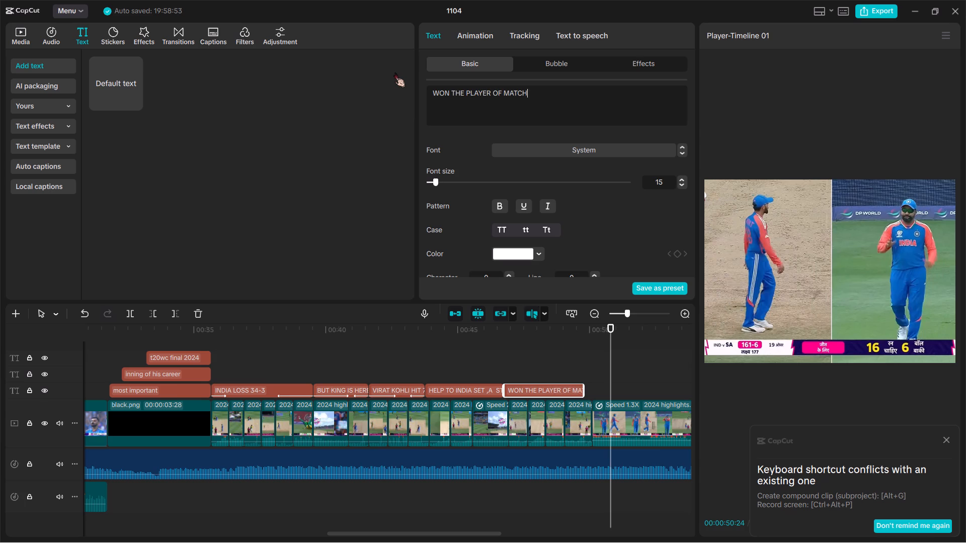
Set the WON THE PLAYER OF MATCH title's font to Philosopher.
left_click(541, 376)
left_click(543, 385)
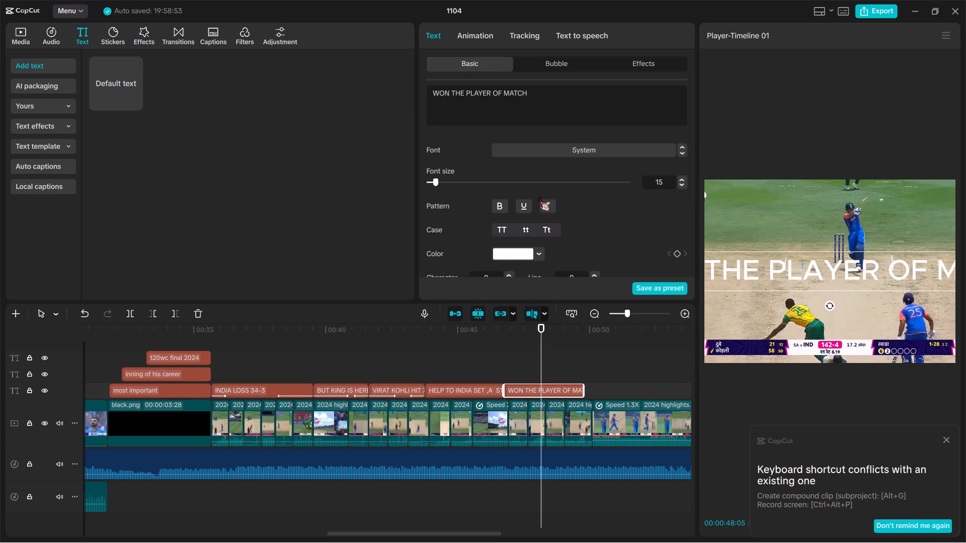
left_click(551, 149)
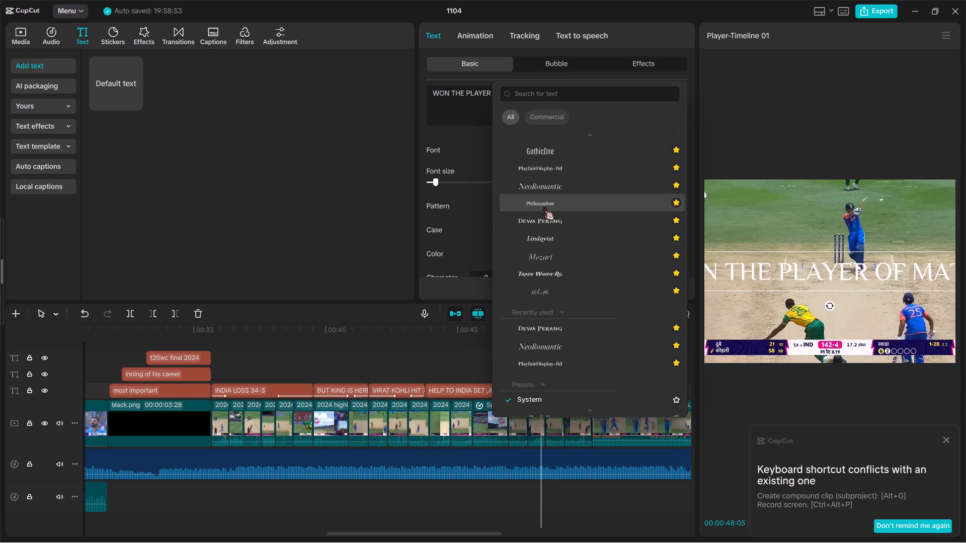
left_click(543, 203)
Scale the WON THE PLAYER OF MATCH title down to 50%.
scroll(543, 203, "down", 2)
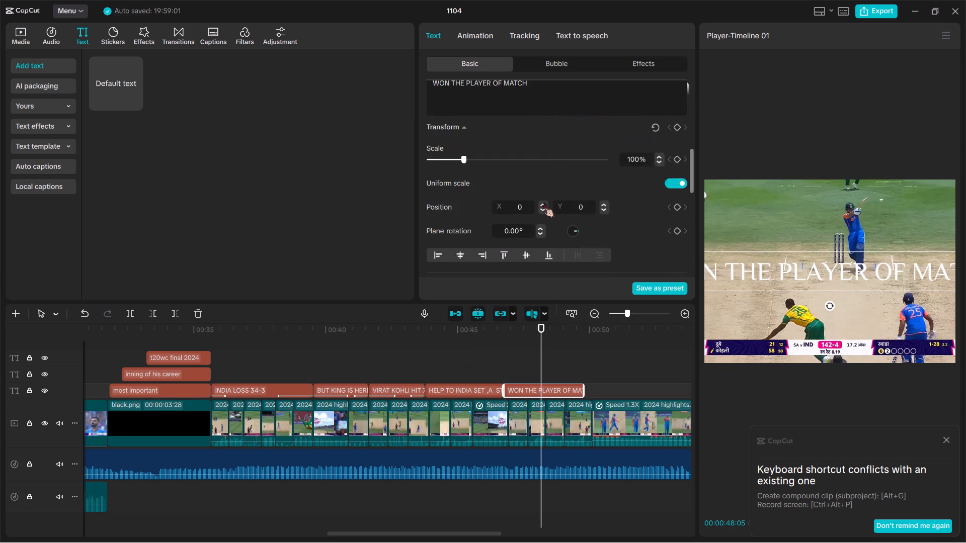
left_click_drag(457, 134, 447, 134)
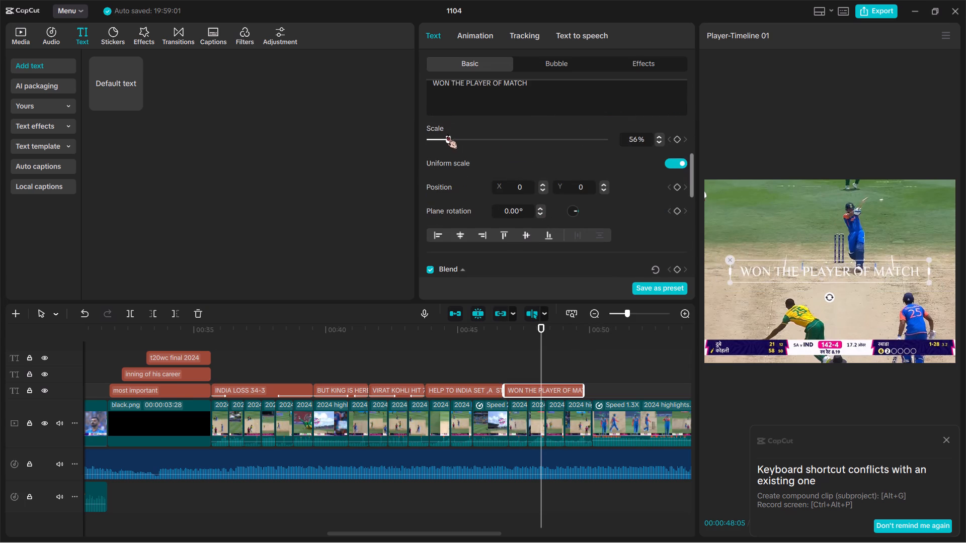
left_click_drag(447, 134, 446, 134)
Apply the white preset style with a dark shadow to the WON THE PLAYER OF MATCH title.
scroll(525, 158, "up", 1)
double_click(536, 169)
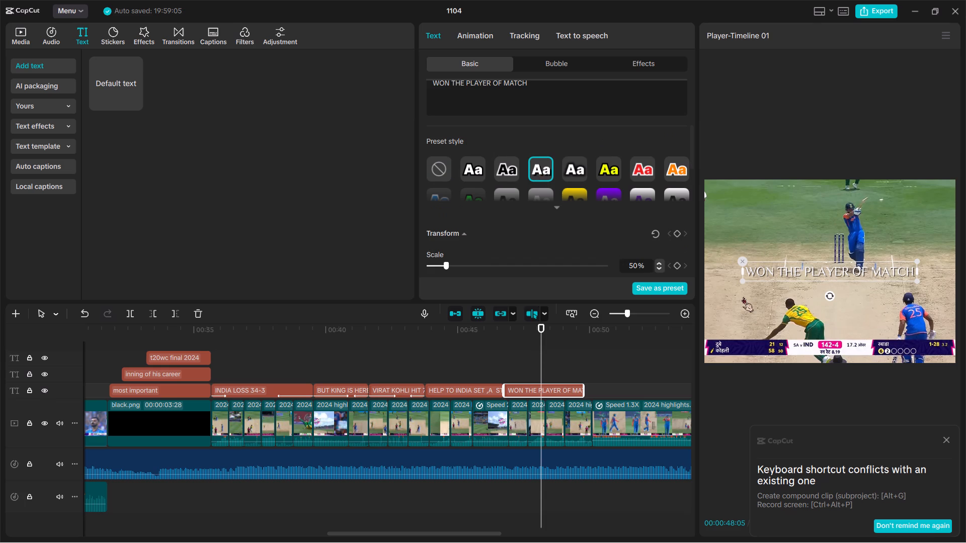
Add a default text title over the Speed 1.3X highlights clip and extend it to about the end of that clip.
scroll(590, 395, "left", 1)
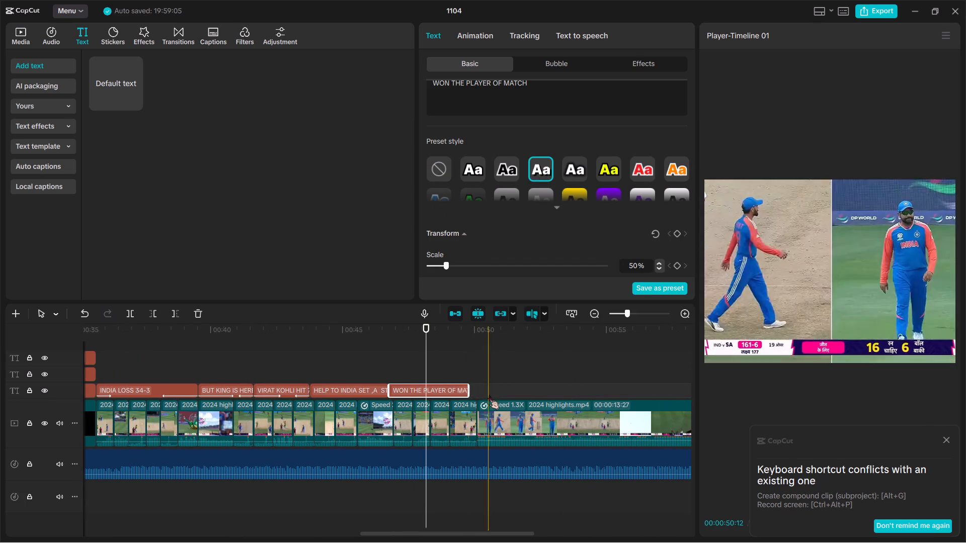
key("space")
key("space")
scroll(477, 402, "left", 1)
scroll(477, 402, "down", 6, "ctrl")
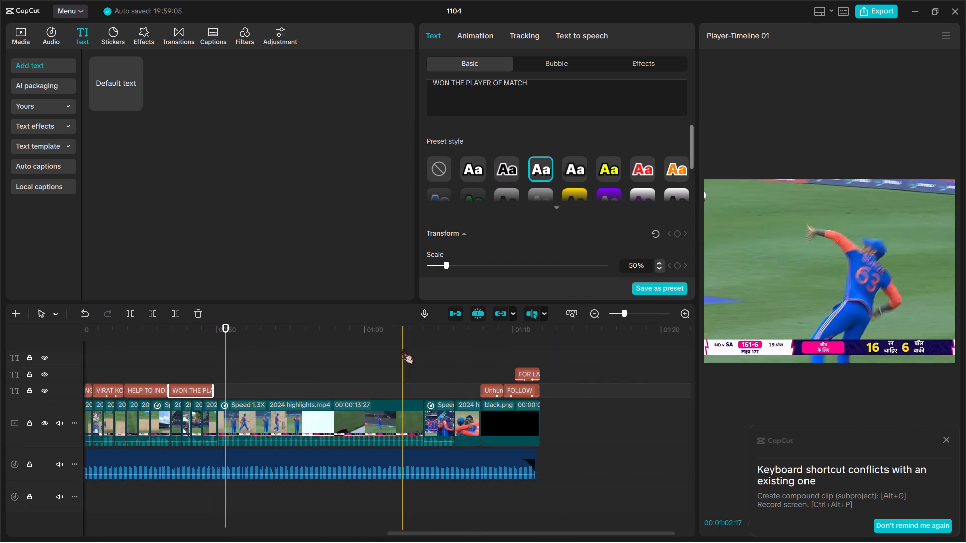
scroll(348, 359, "down", 3, "ctrl")
left_click(351, 367)
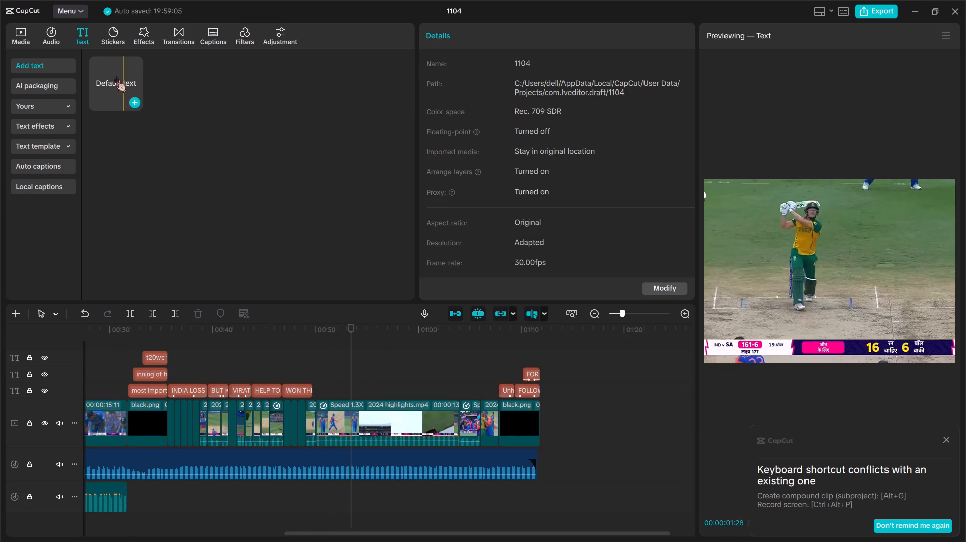
left_click_drag(115, 77, 319, 397)
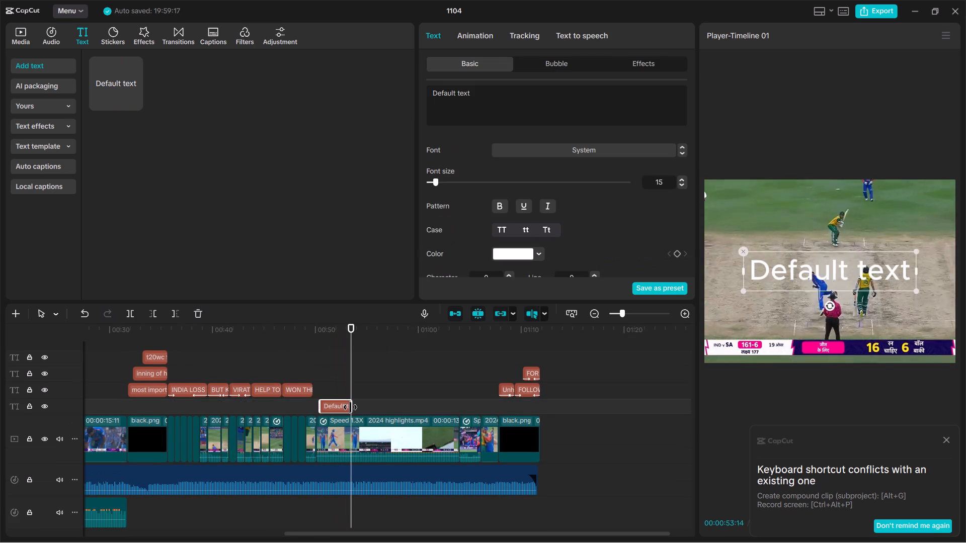
left_click_drag(350, 407, 461, 416)
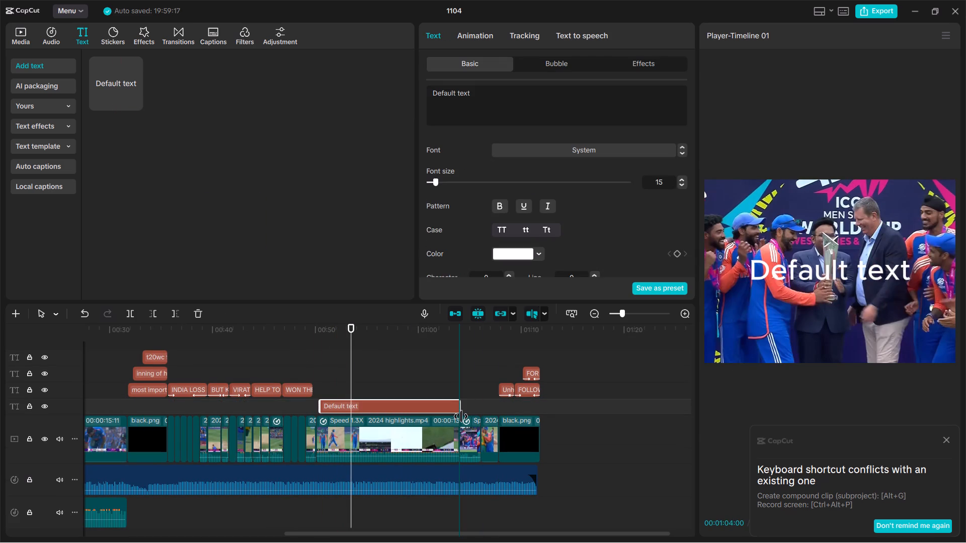
left_click_drag(461, 416, 457, 416)
Move the new default text title onto the main title track, directly after WON THE PLAYER OF MATCH.
left_click_drag(412, 397, 412, 385)
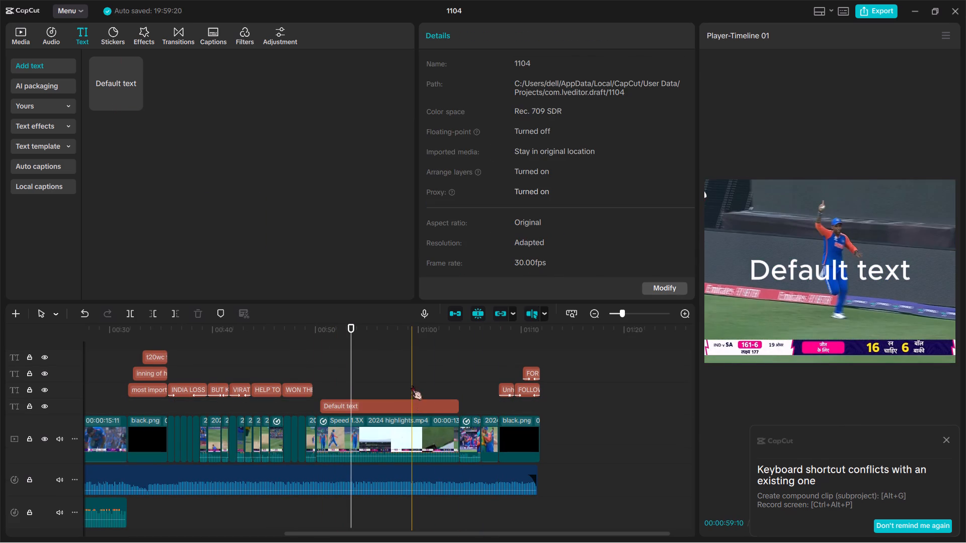
left_click_drag(412, 385, 411, 382)
left_click_drag(404, 400, 399, 389)
Play the Speed 1.3X highlights clip beneath the default text title and review the full frame of the footage.
key("space")
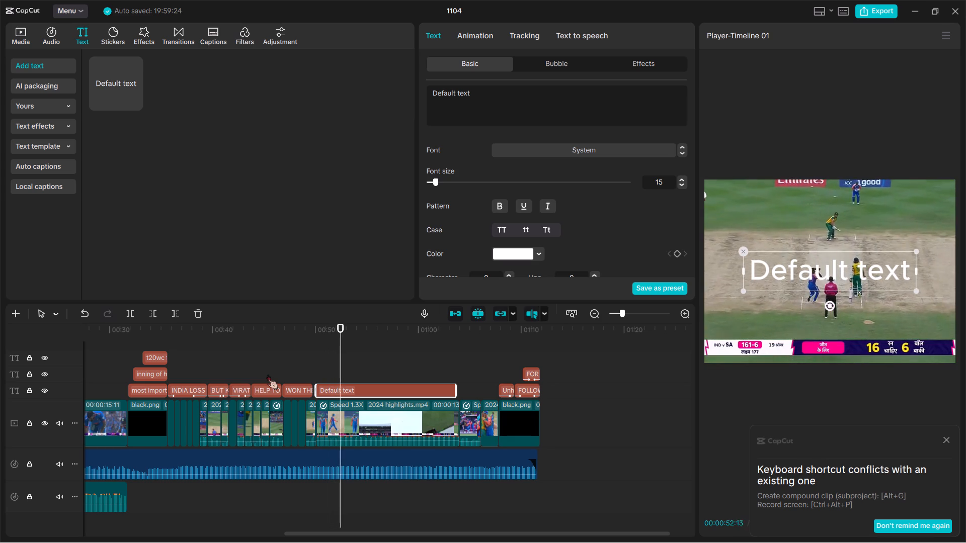
scroll(814, 401, "down", 5, "ctrl")
scroll(809, 336, "up", 1, "ctrl")
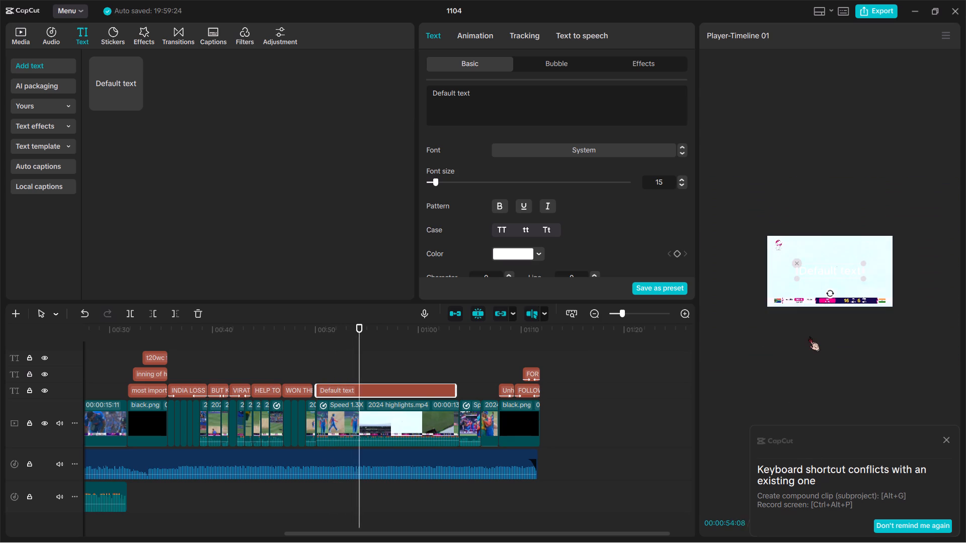
scroll(809, 336, "down", 1)
scroll(809, 336, "up", 1)
scroll(809, 336, "down", 1)
scroll(809, 336, "up", 1)
scroll(809, 336, "up", 4, "ctrl")
scroll(809, 336, "down", 3, "ctrl")
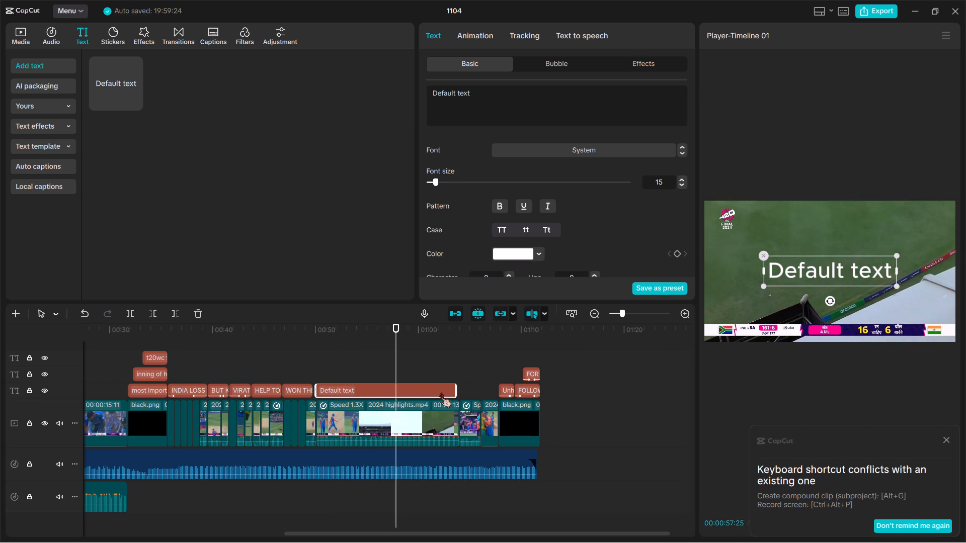
key("space")
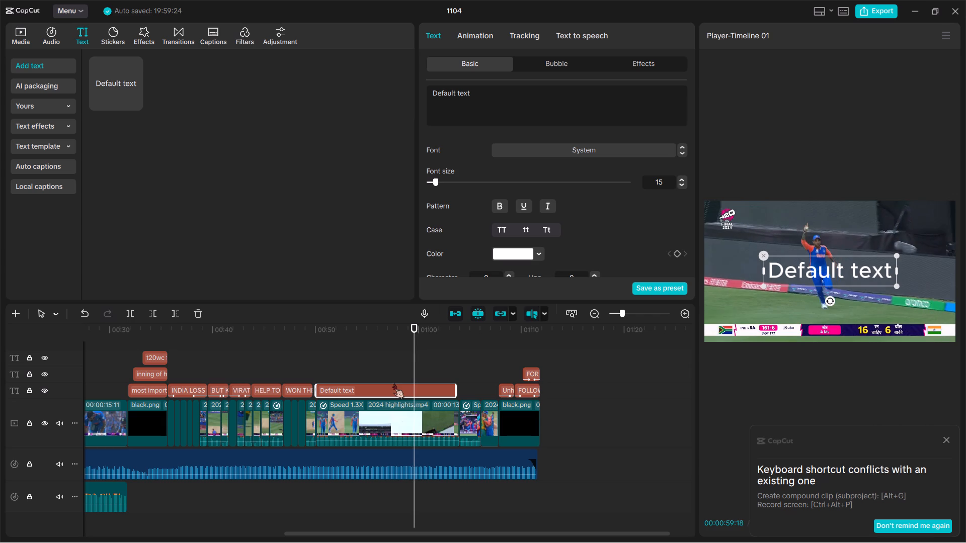
Shift the default text title to end against the next title and trim its start to about 00:58.
left_click_drag(396, 385, 439, 388)
left_click_drag(363, 390, 407, 394)
Clear the placeholder text of the default text title over the Speed 1.3X clip.
left_click_drag(508, 92, 389, 94)
key("BackSpace")
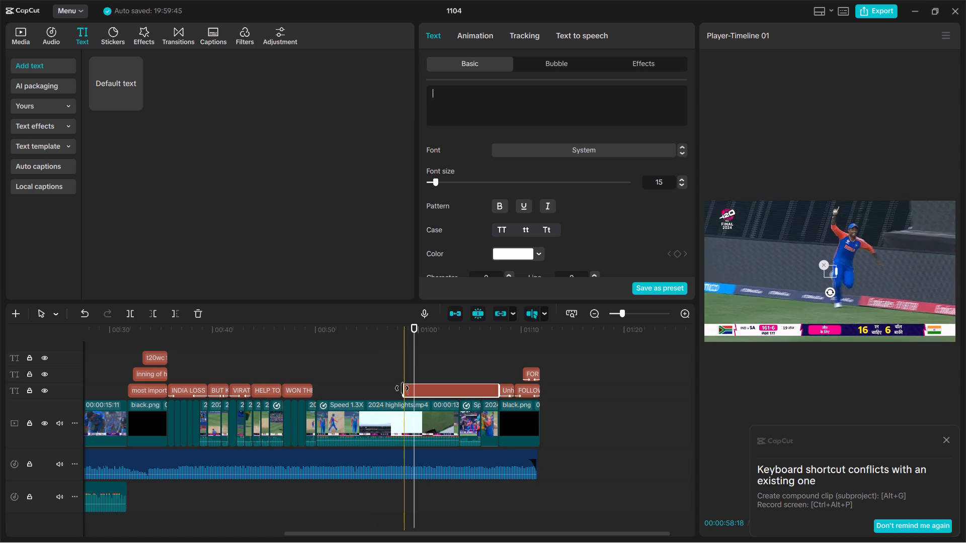
Extend the empty title's start back to the end of the WON THE PLAYER OF MATCH title.
left_click_drag(402, 387, 316, 386)
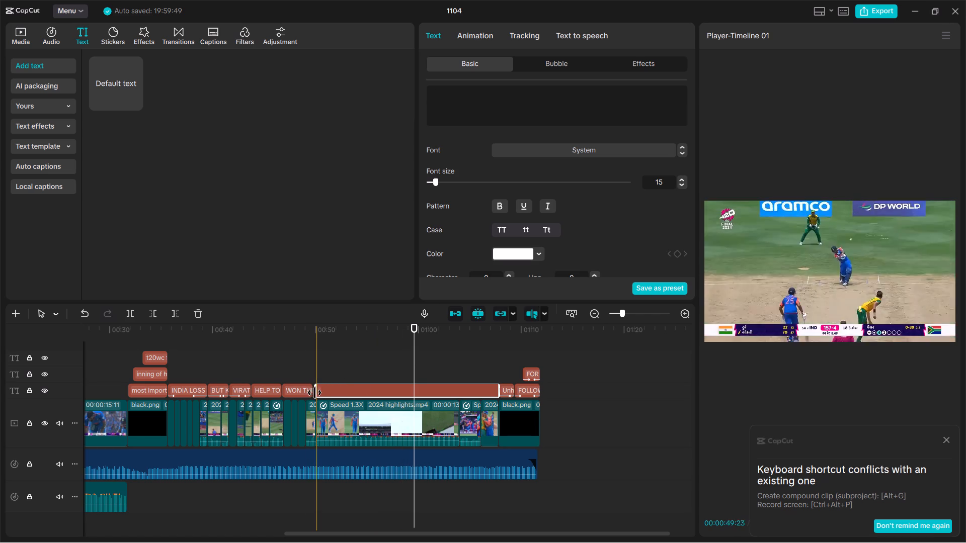
Extend the empty title's start slightly further back to meet the end of the WON THE PLAYER OF MATCH title.
left_click_drag(315, 393, 310, 394)
Enter AFTER 17 YEAR INDIA WON A CUP as the text of the empty title over the Speed 1.3X clip.
left_click(471, 112)
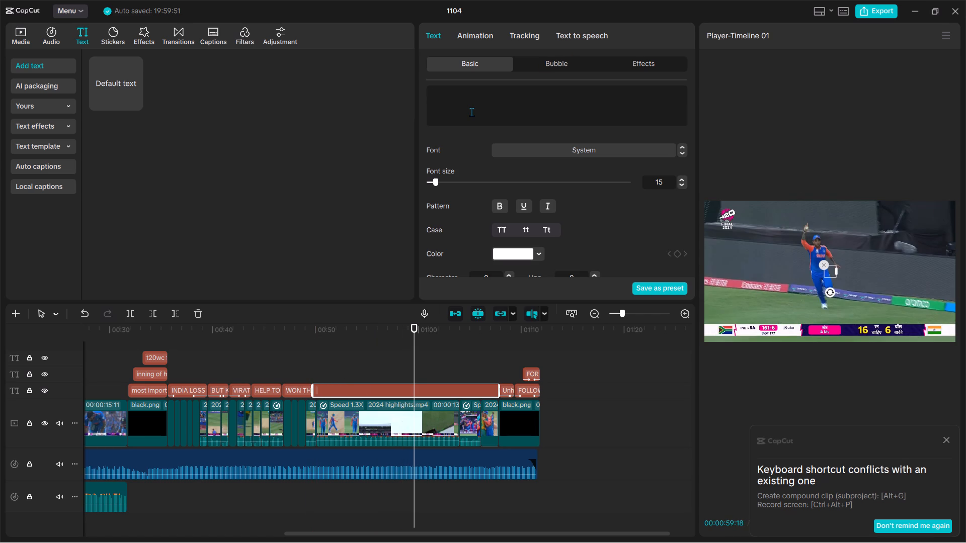
type("AFT")
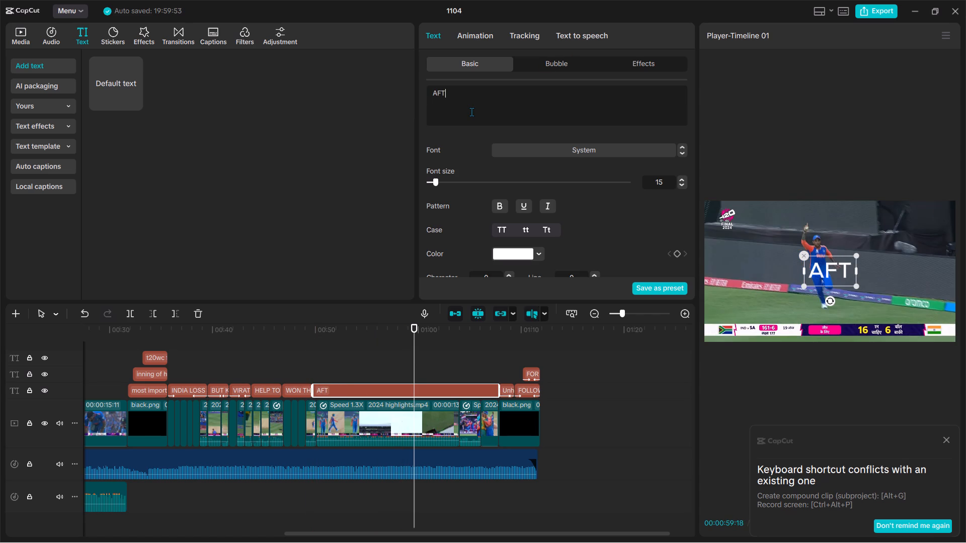
type("ER")
key("space")
key("2")
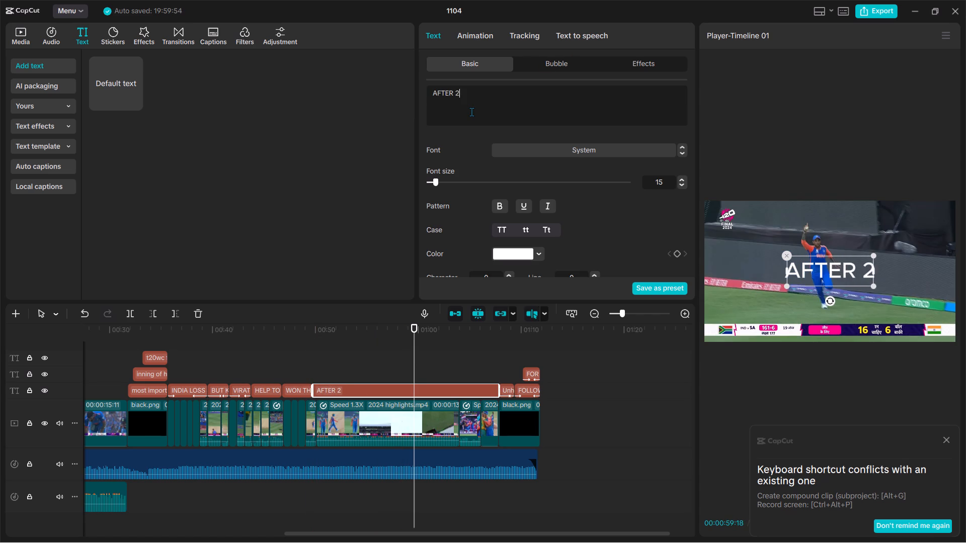
key("BackSpace")
type("17")
key("space")
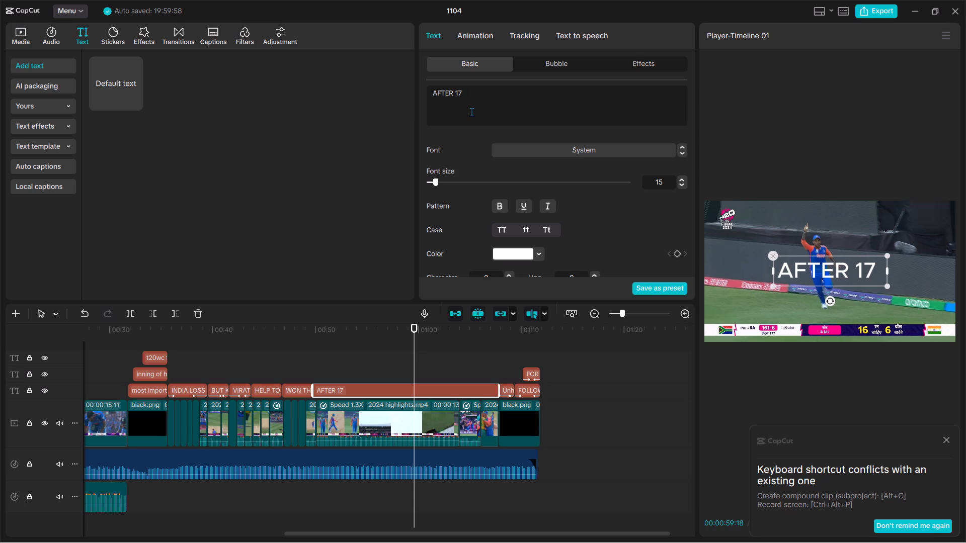
type("YEAR")
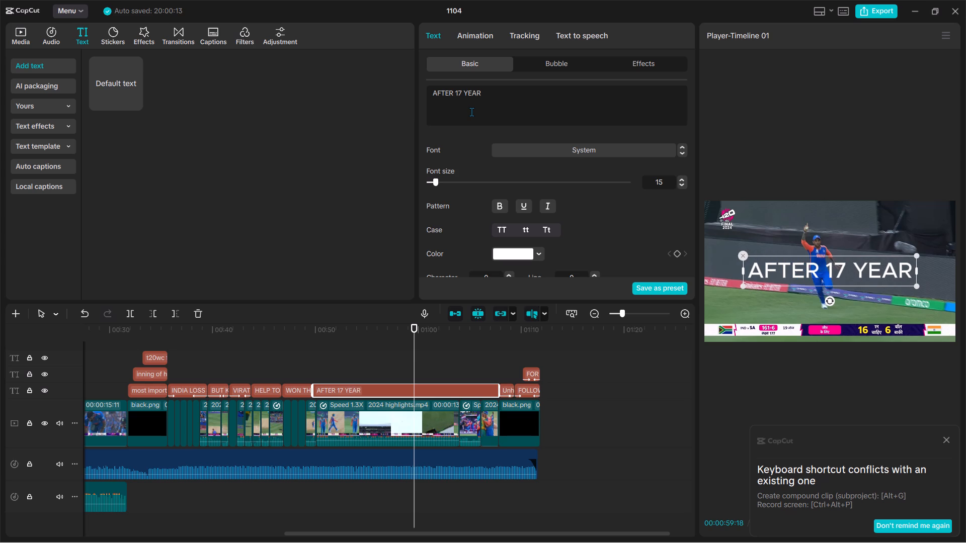
key("space")
type("INDAI")
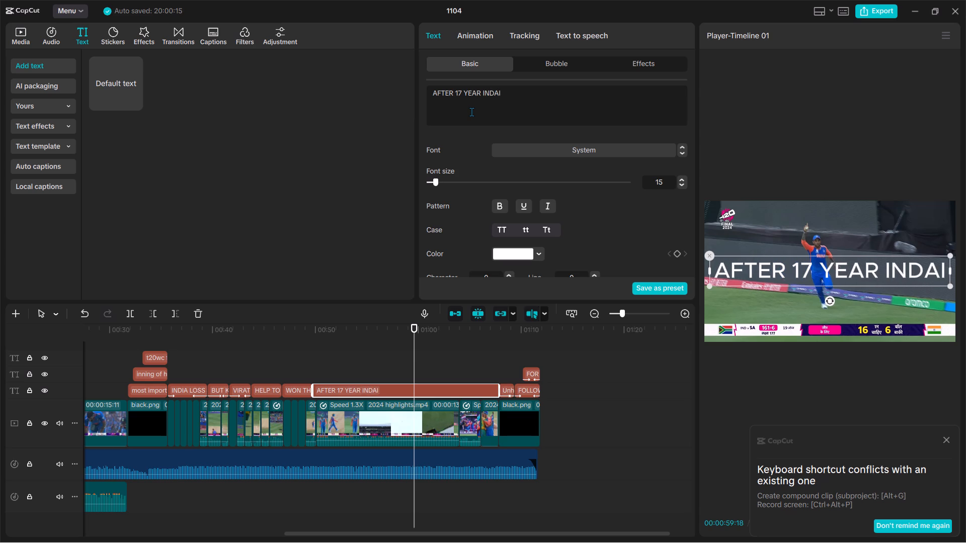
key("BackSpace")
key("BackSpace")
type("IA")
type("WON")
key("space")
key("BackSpace")
key("BackSpace")
key("BackSpace")
key("BackSpace")
key("BackSpace")
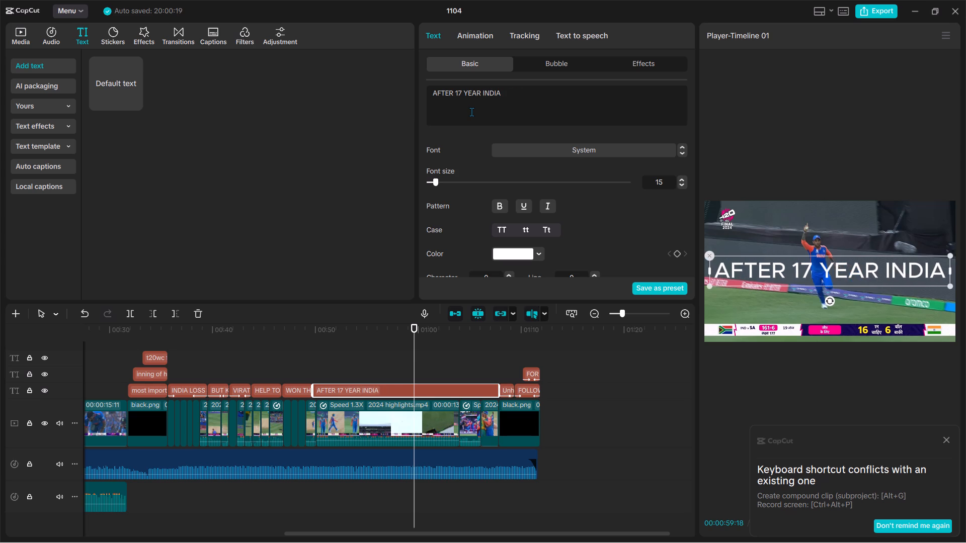
type("A WON A CUP")
key("space")
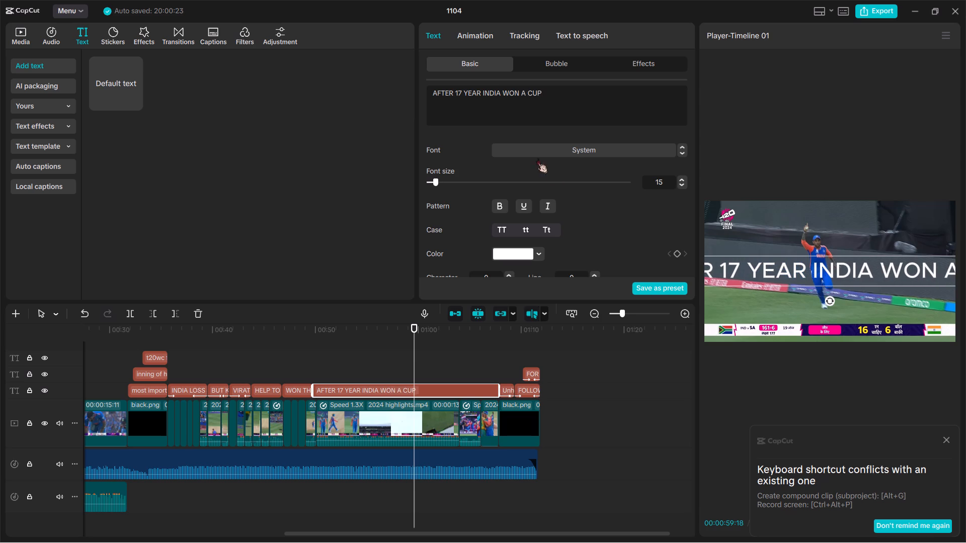
Replace the final word CUP in the AFTER 17 YEAR INDIA title with WORLDCUP.
scroll(524, 394, "down", 2, "ctrl")
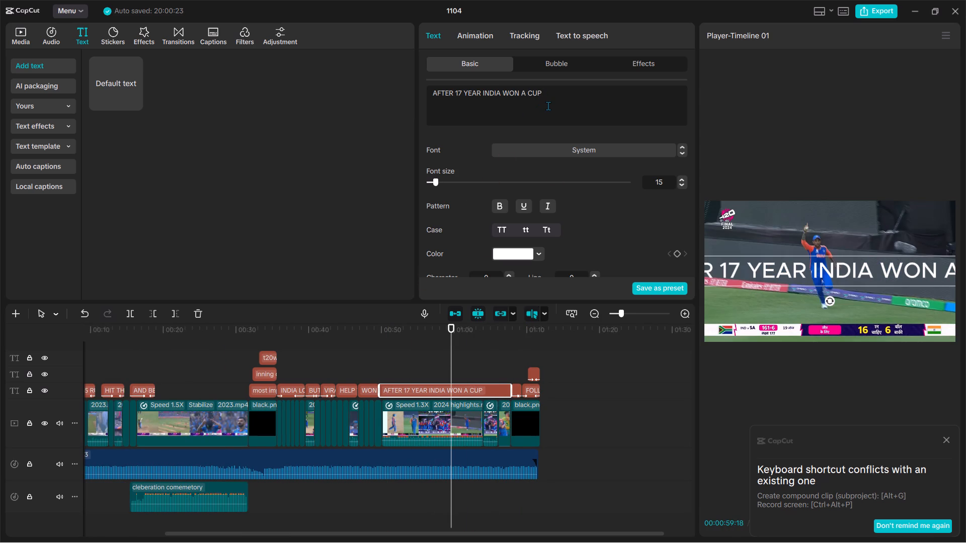
key("BackSpace")
key("BackSpace")
key("BackSpace")
key("BackSpace")
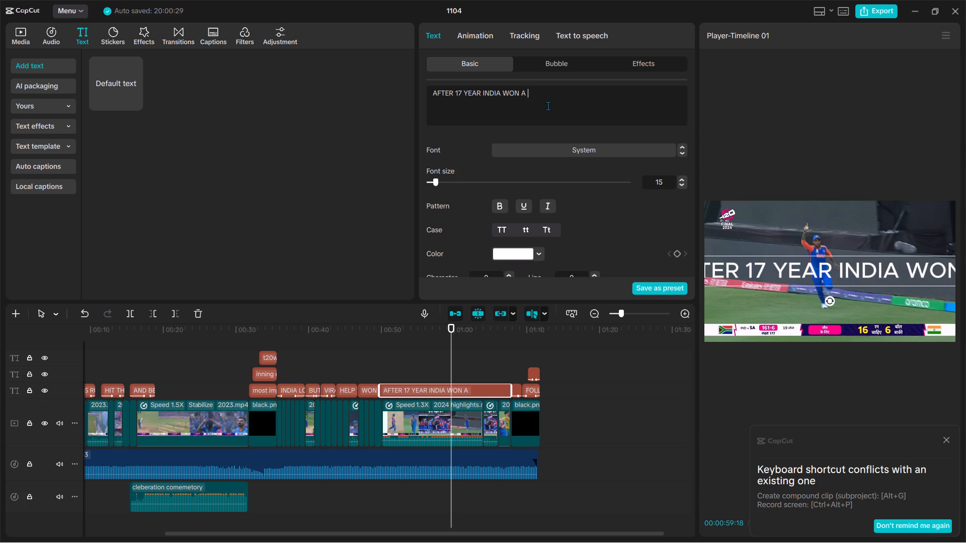
key("BackSpace")
key("space")
type("WORLD")
key("space")
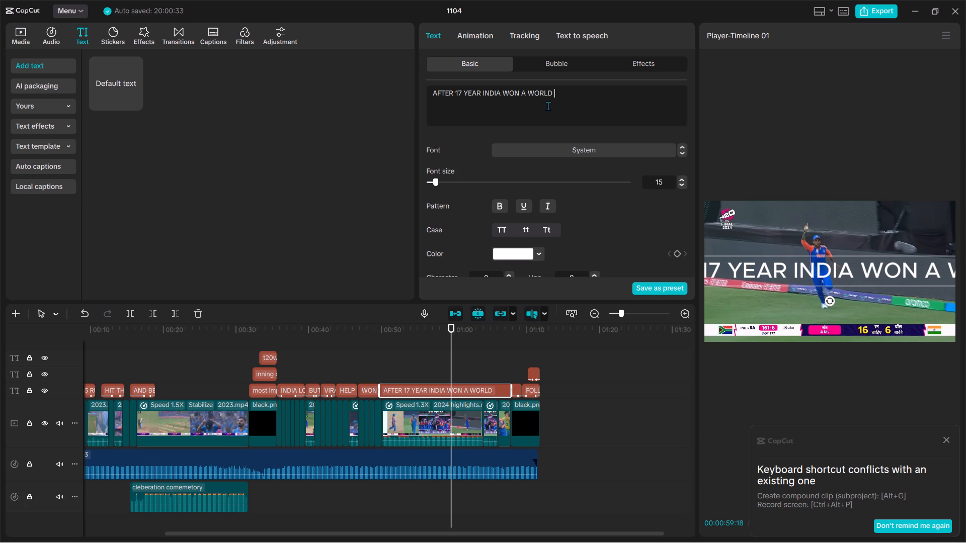
key("BackSpace")
type("CUP")
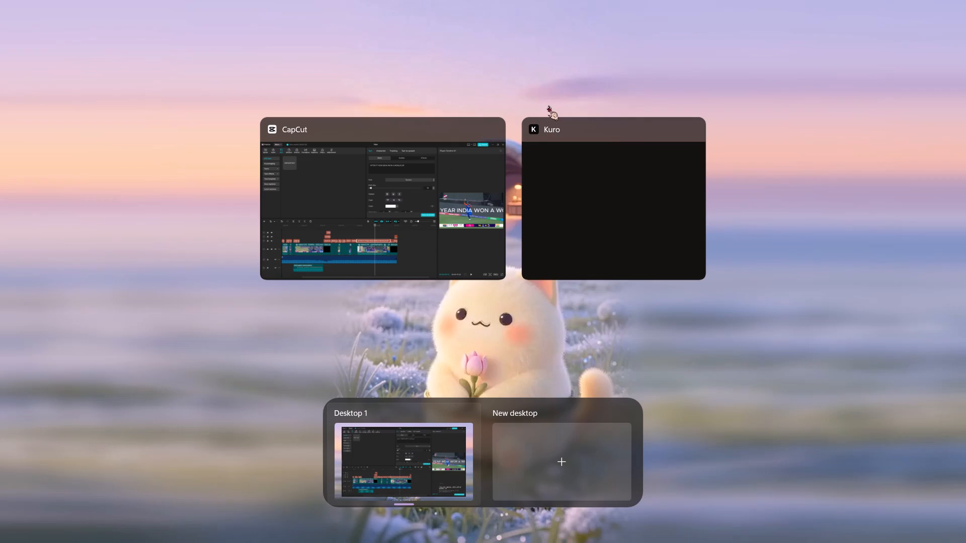